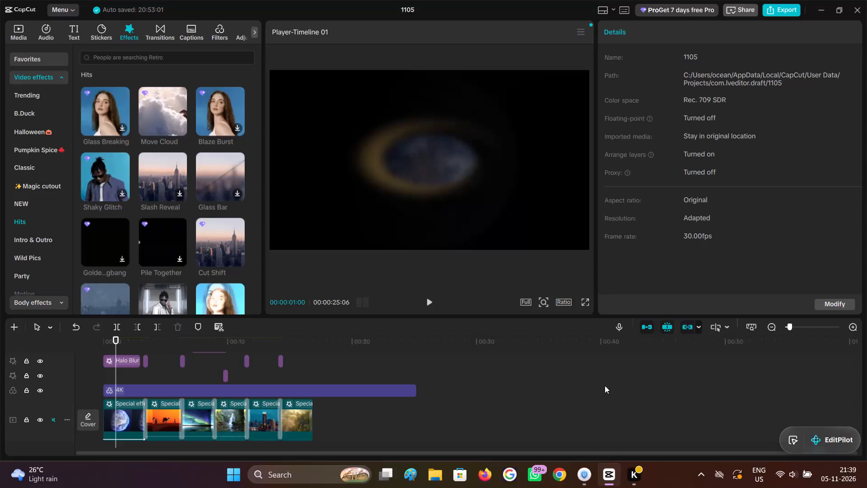
Switch to Urban VPN, reload its location list and retry the United States connection.
click(595, 468)
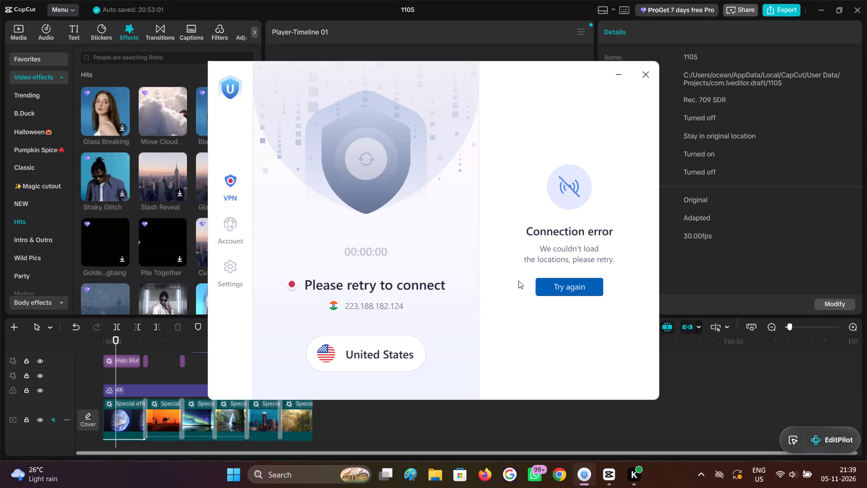
click(550, 285)
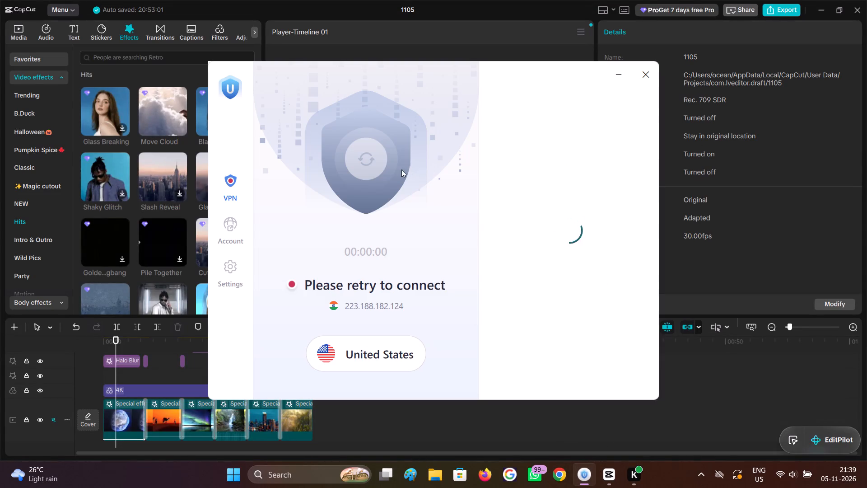
click(374, 162)
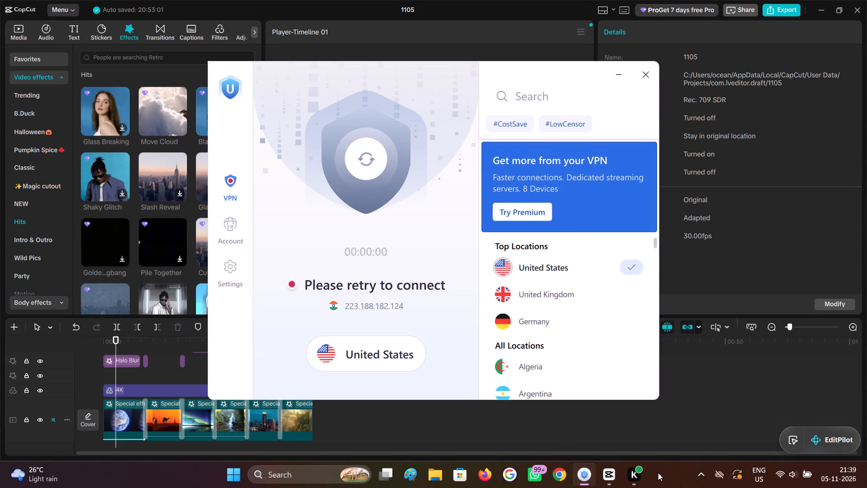
click(380, 178)
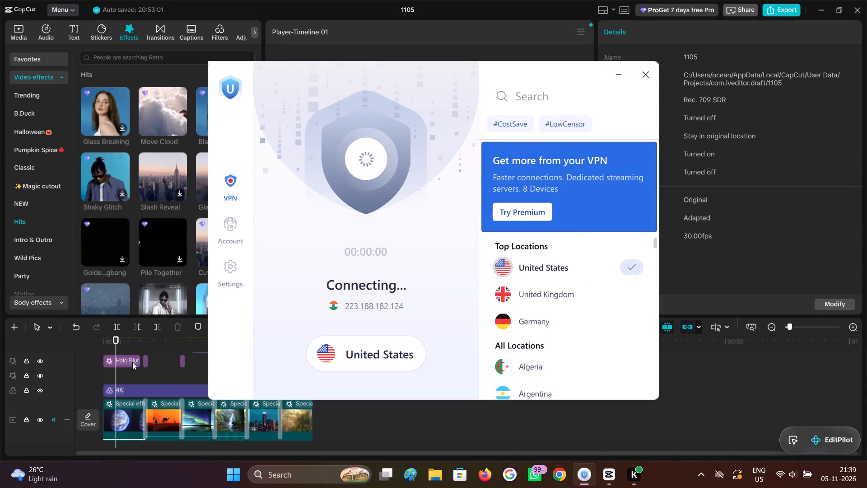
Switch back to CapCut and set the speed of the Halo Blur effect over the Earth clip to 76.
click(116, 363)
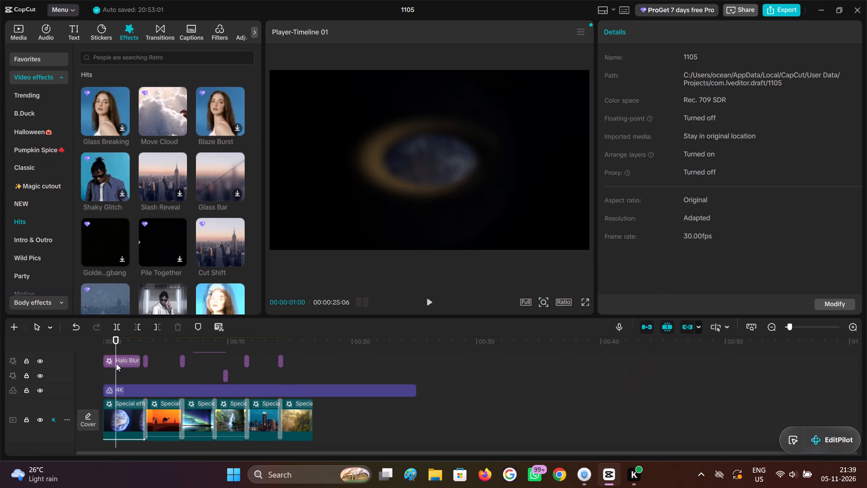
click(117, 371)
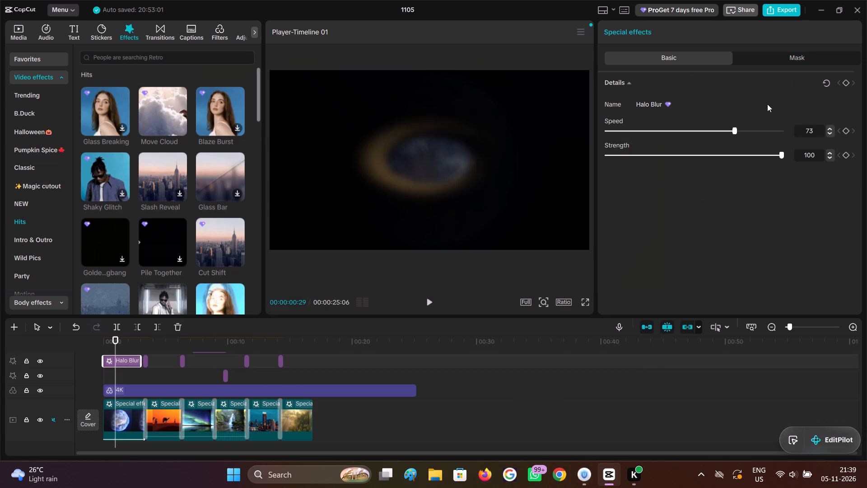
click(695, 134)
drag(695, 134, 749, 134)
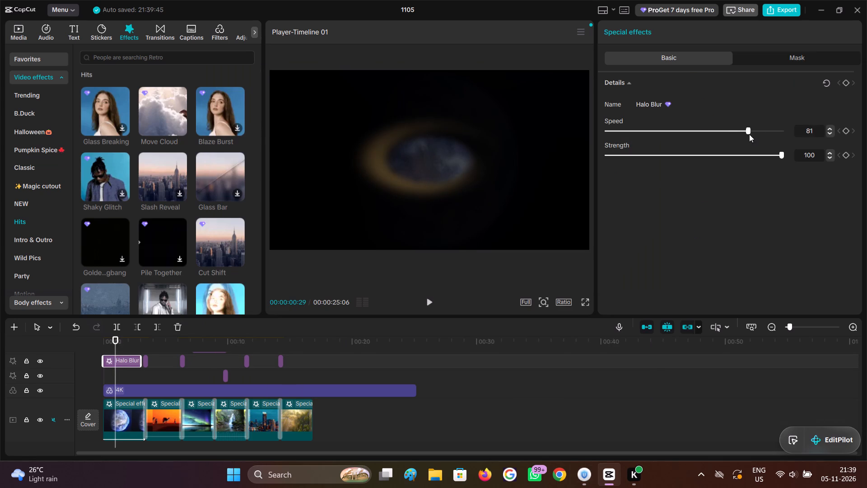
drag(749, 134, 741, 134)
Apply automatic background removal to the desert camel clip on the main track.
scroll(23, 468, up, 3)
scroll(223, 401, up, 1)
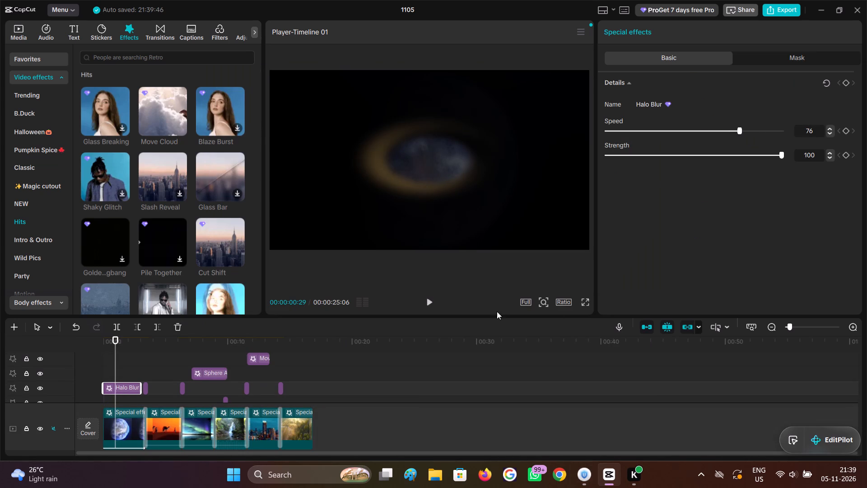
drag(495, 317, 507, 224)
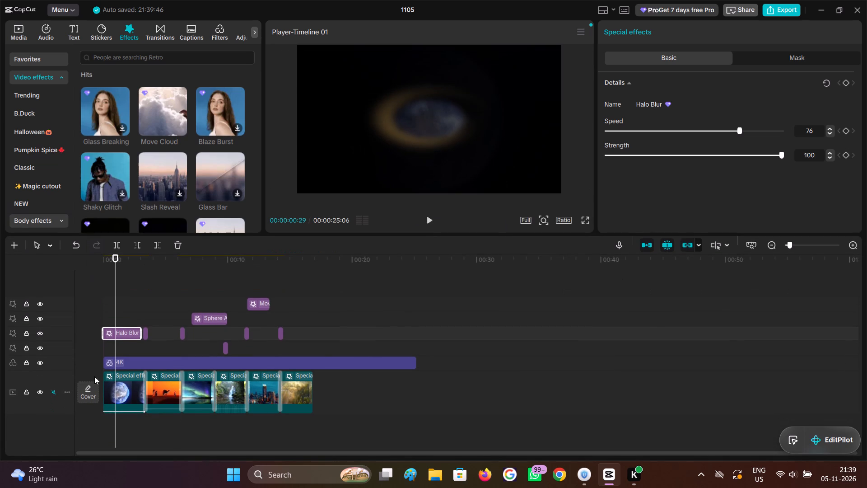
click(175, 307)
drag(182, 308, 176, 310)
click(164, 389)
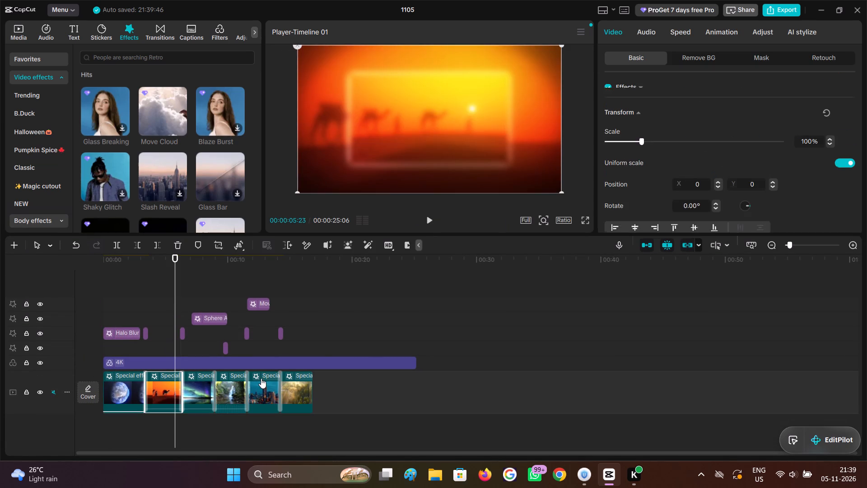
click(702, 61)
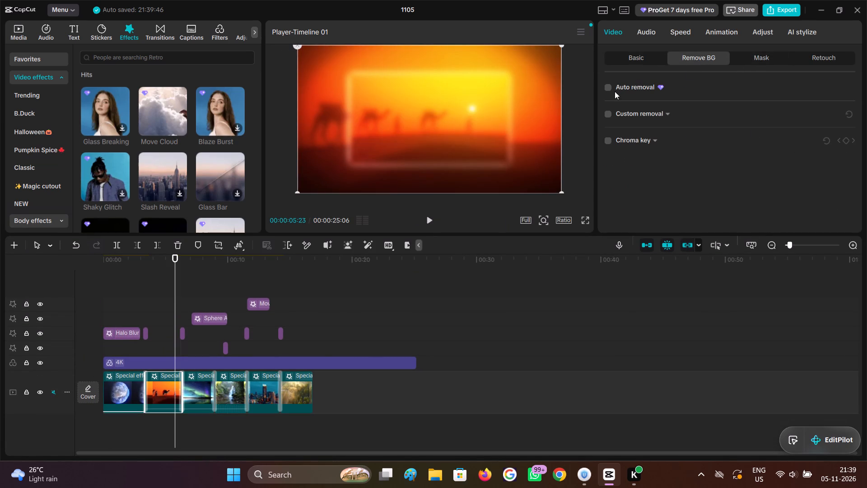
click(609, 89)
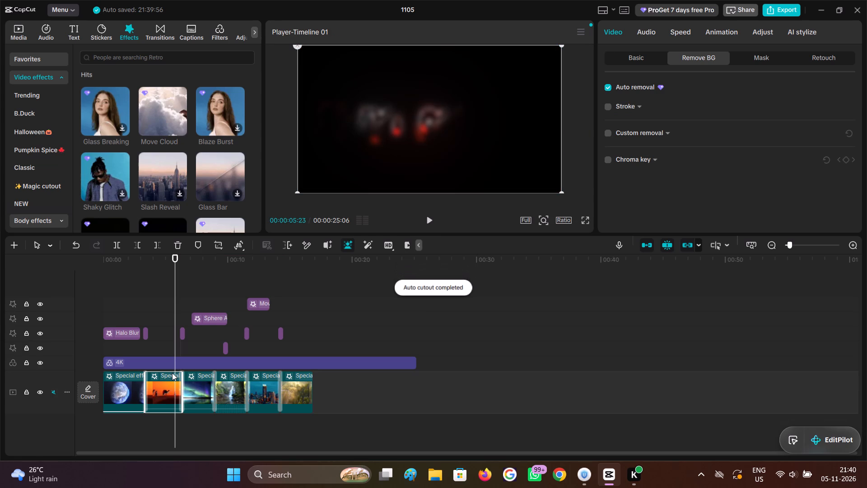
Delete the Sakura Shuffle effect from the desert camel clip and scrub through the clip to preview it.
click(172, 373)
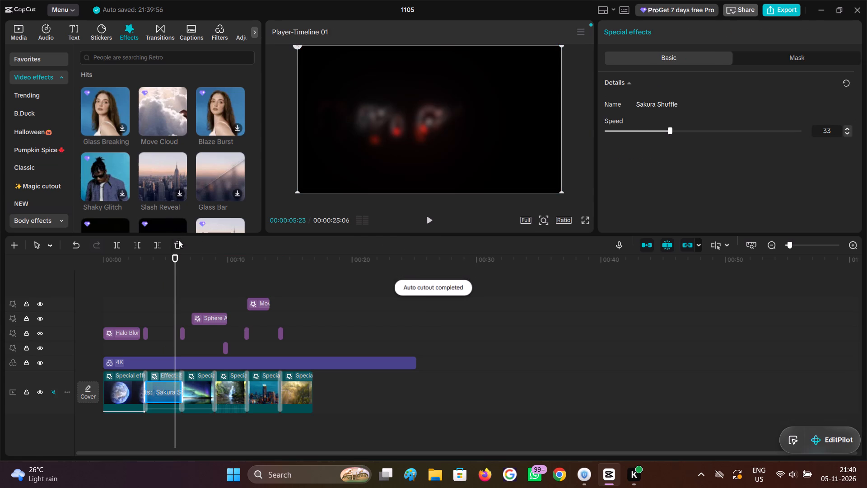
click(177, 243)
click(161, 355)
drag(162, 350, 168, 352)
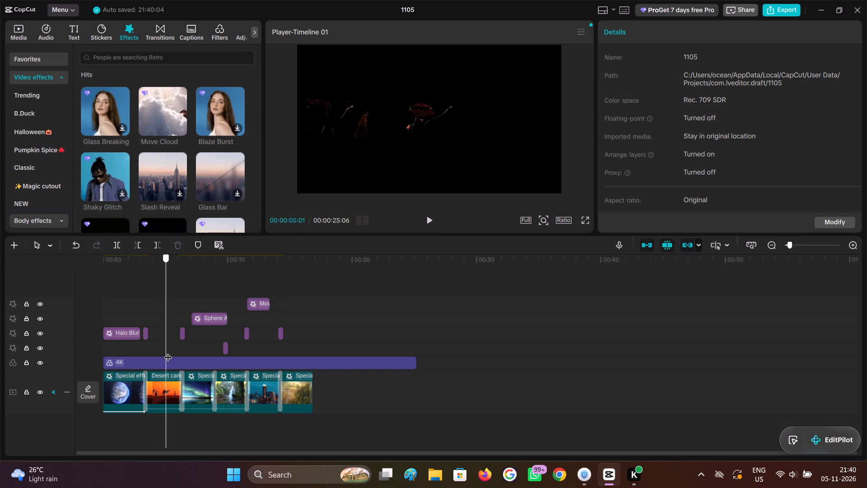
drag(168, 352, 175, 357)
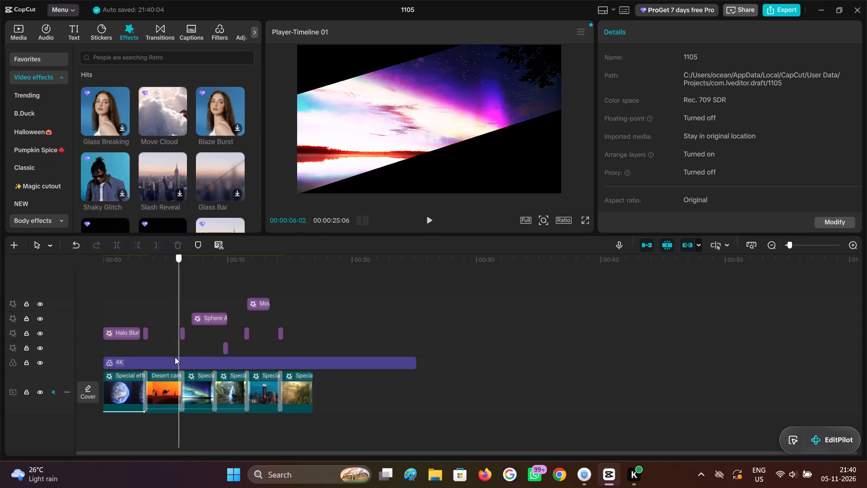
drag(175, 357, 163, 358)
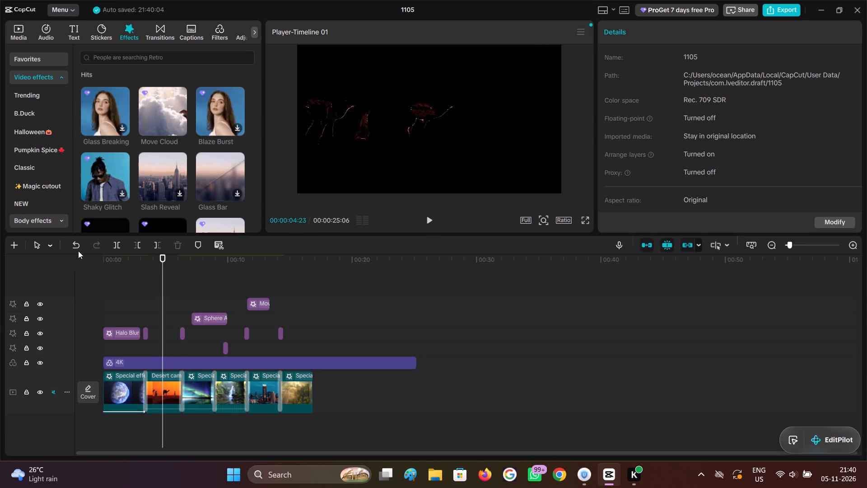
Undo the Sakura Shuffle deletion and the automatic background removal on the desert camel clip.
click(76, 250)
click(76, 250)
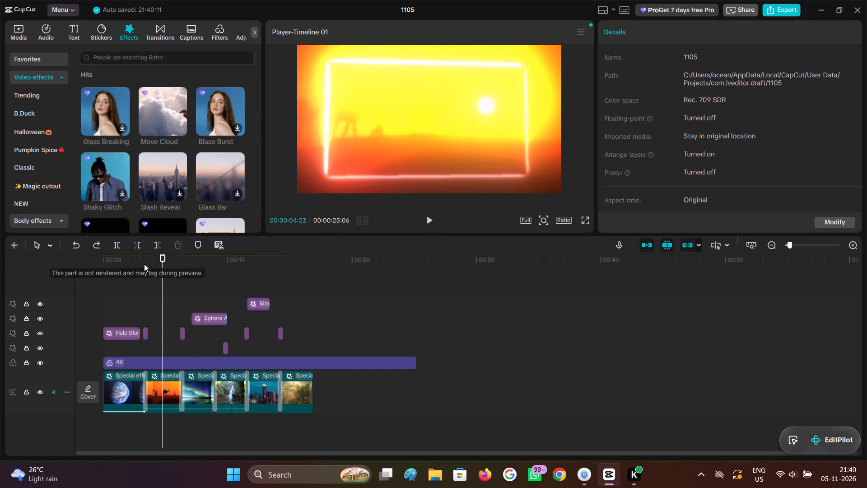
Turn the city skyline clip under the Move Cloud effect into a compound clip, with the playhead at 00:00:12:03.
click(170, 340)
drag(170, 340, 170, 340)
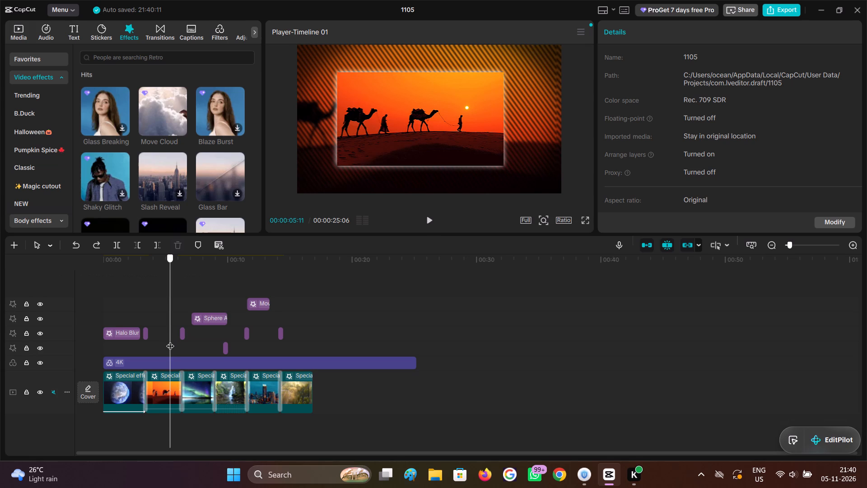
drag(170, 340, 241, 353)
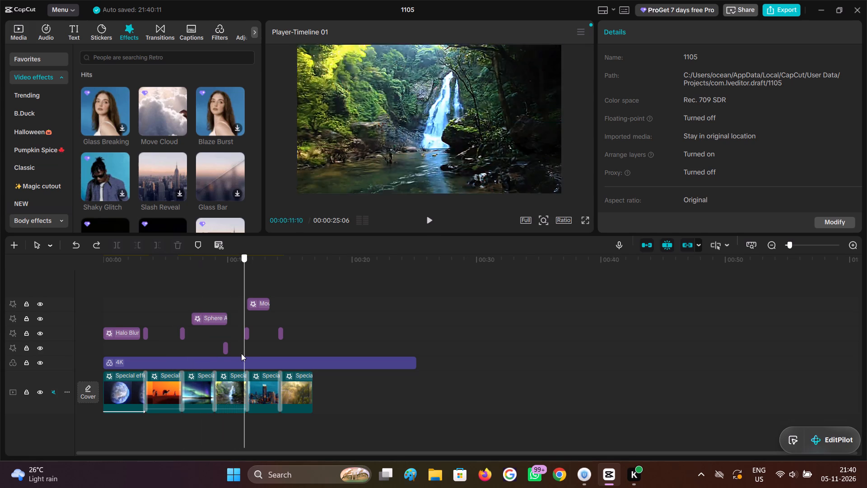
drag(241, 353, 266, 361)
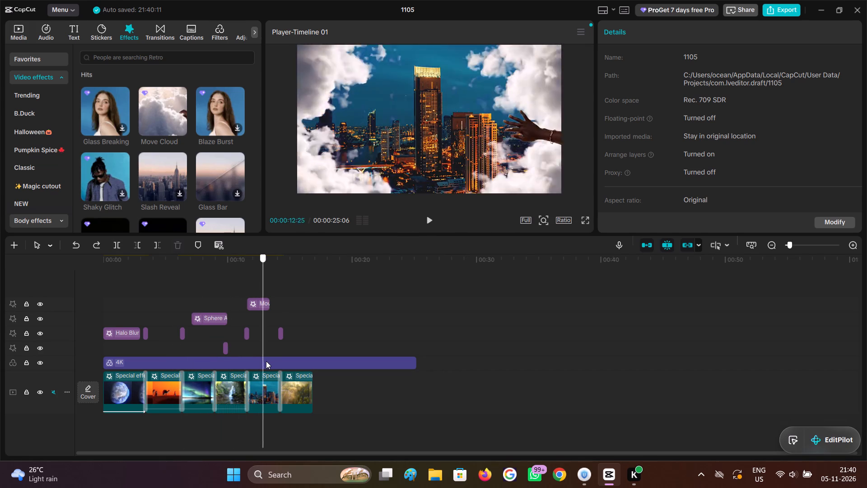
drag(266, 361, 257, 358)
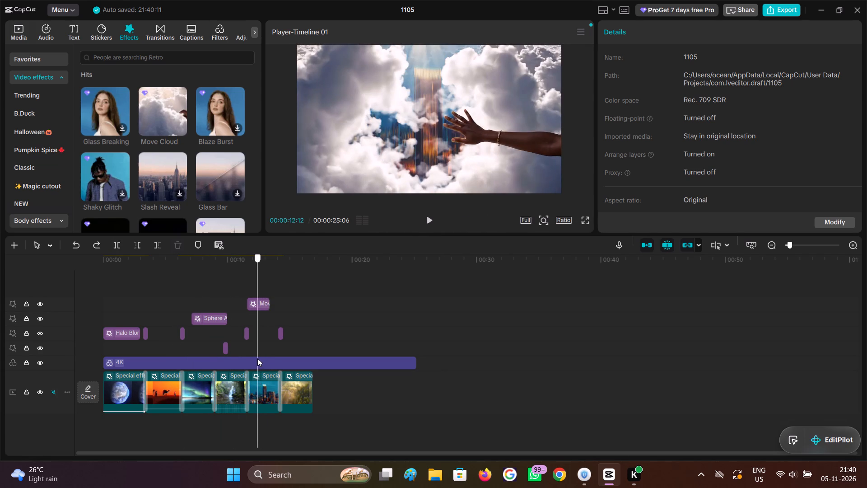
drag(257, 358, 254, 357)
right_click(258, 375)
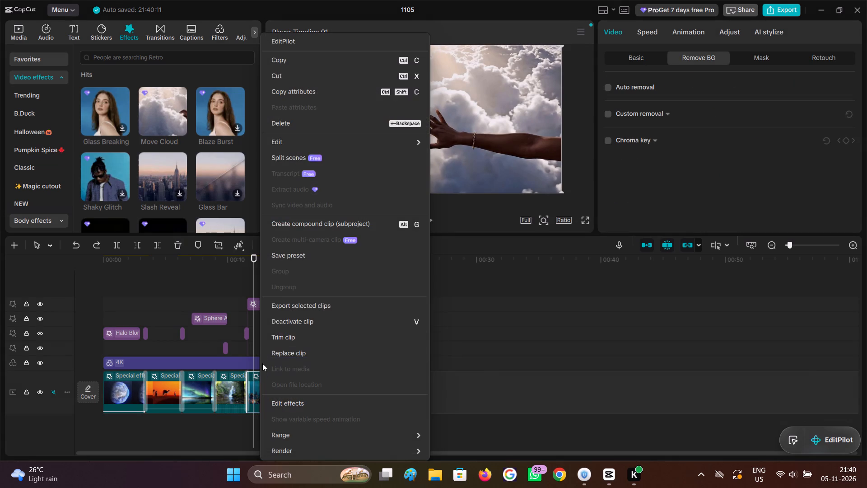
click(318, 230)
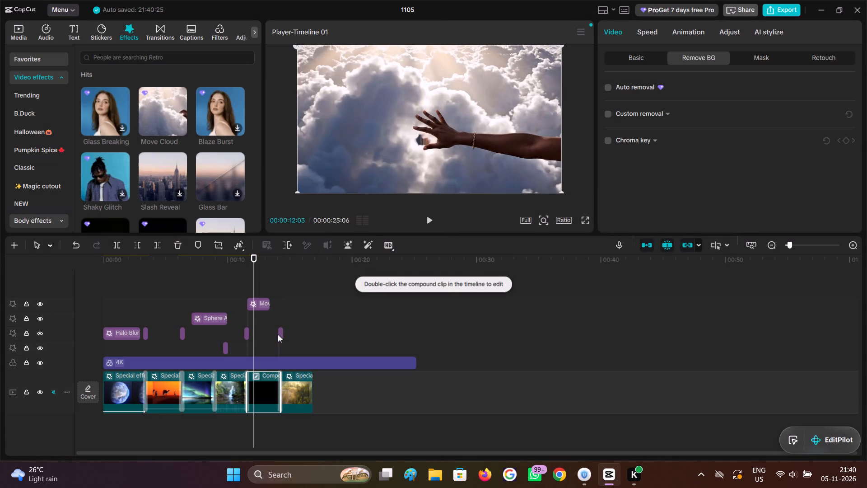
Enable custom background removal on the city compound clip and brush over the outstretched arm at 00:00:12:03.
click(614, 55)
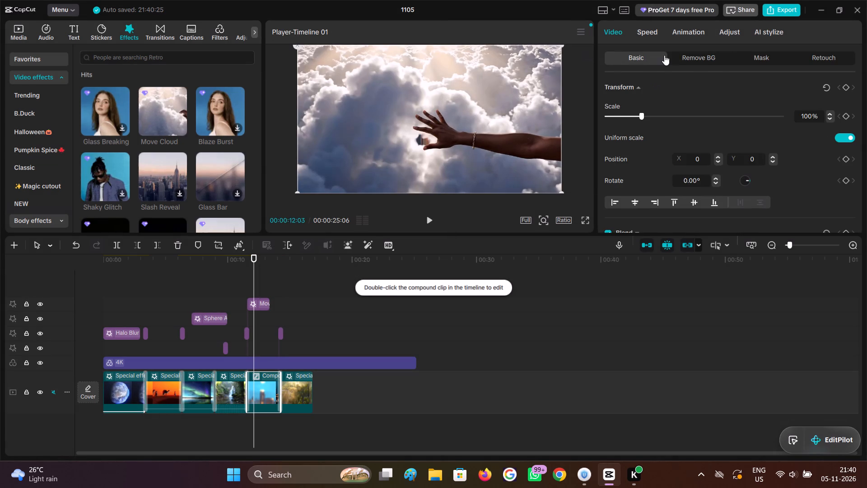
click(703, 60)
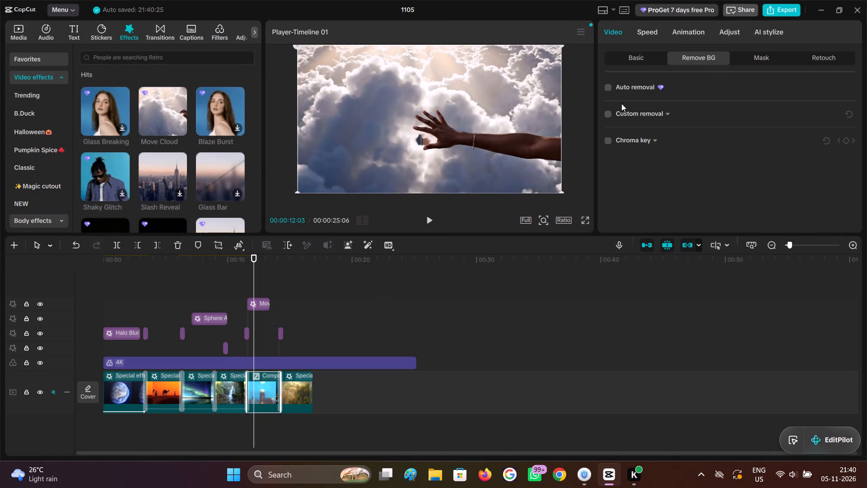
click(608, 115)
drag(474, 144, 503, 147)
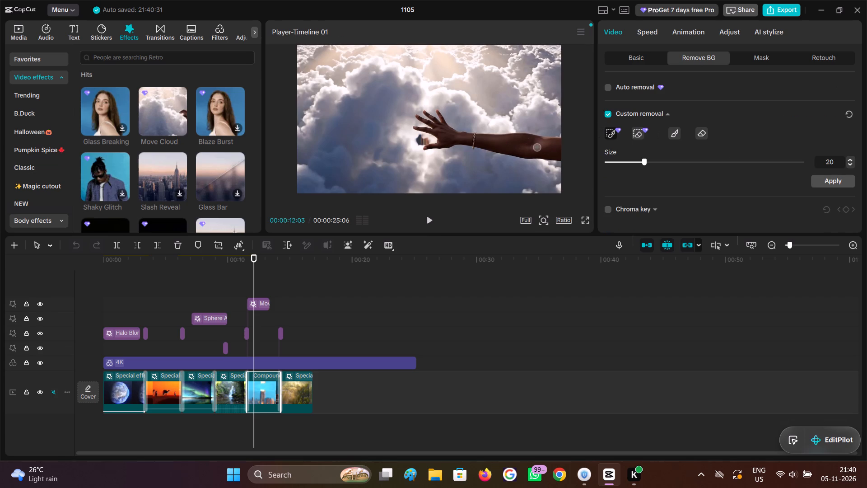
drag(538, 148, 463, 141)
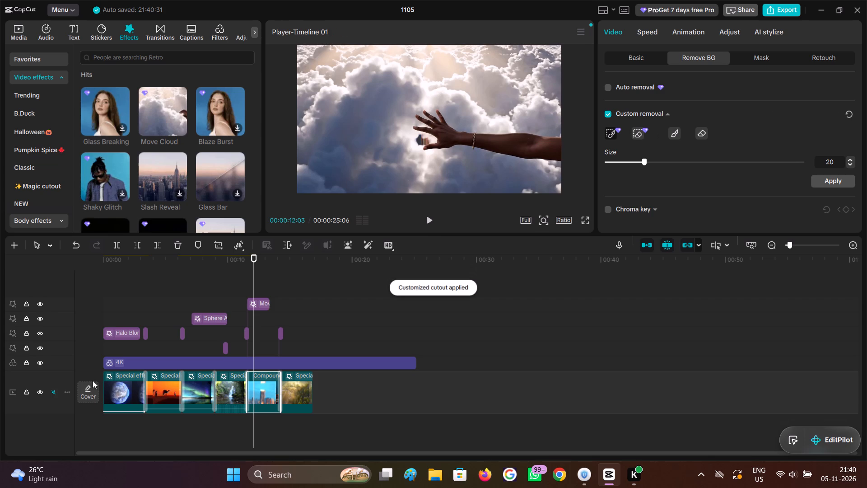
Preview the city compound clip's cutout, then brush over the arm and hand again with the smart brush at 00:00:12:02.
double_click(855, 245)
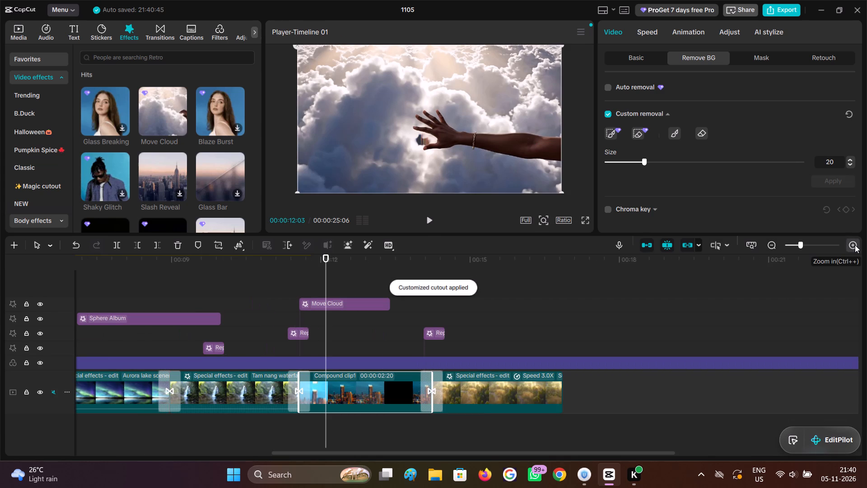
drag(328, 335, 377, 335)
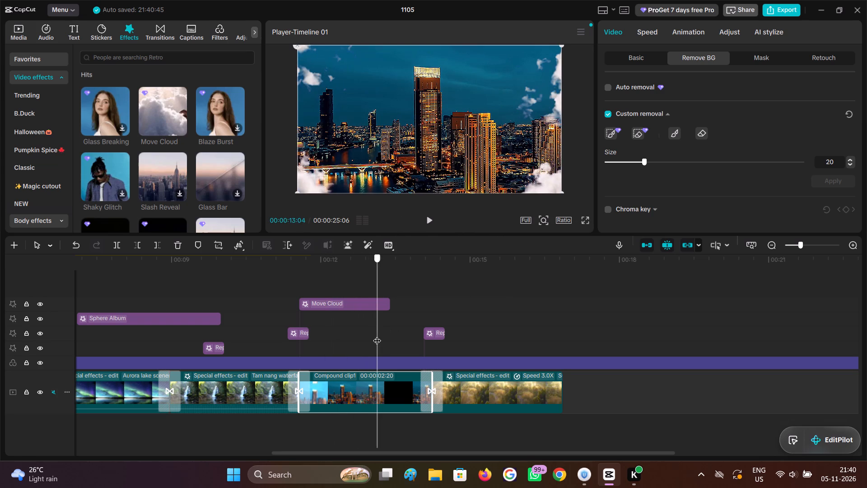
drag(377, 335, 375, 335)
click(343, 408)
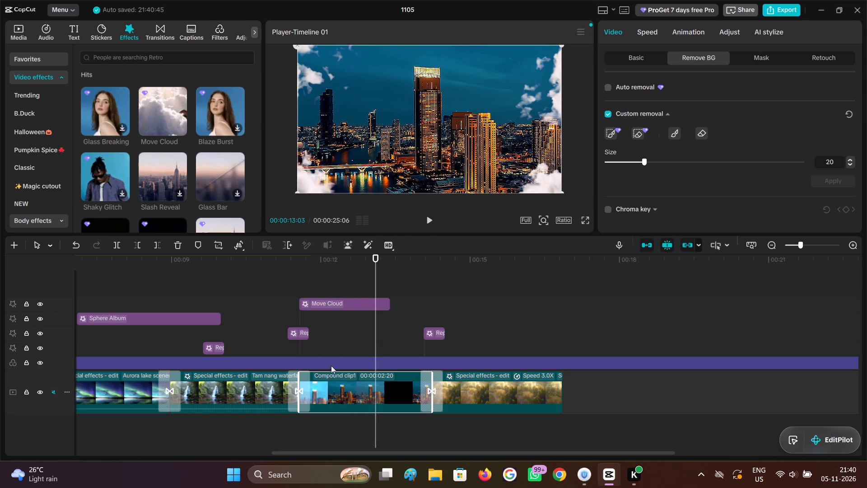
click(324, 356)
click(321, 388)
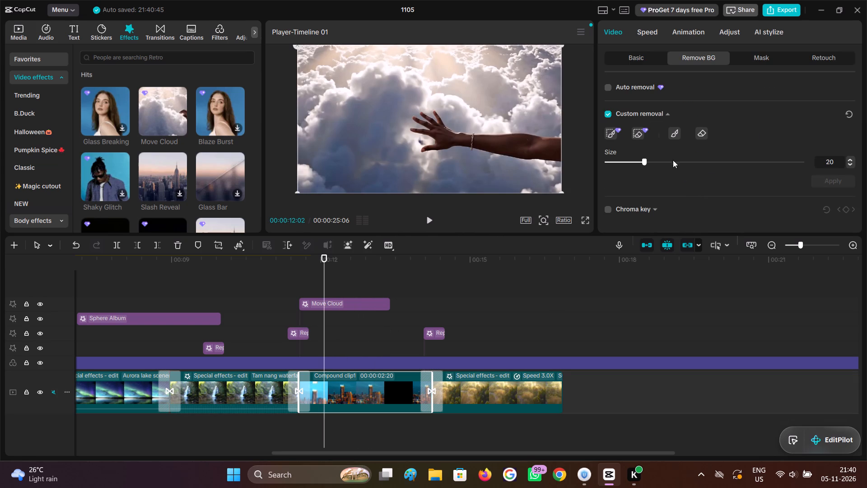
click(613, 133)
drag(536, 149, 436, 138)
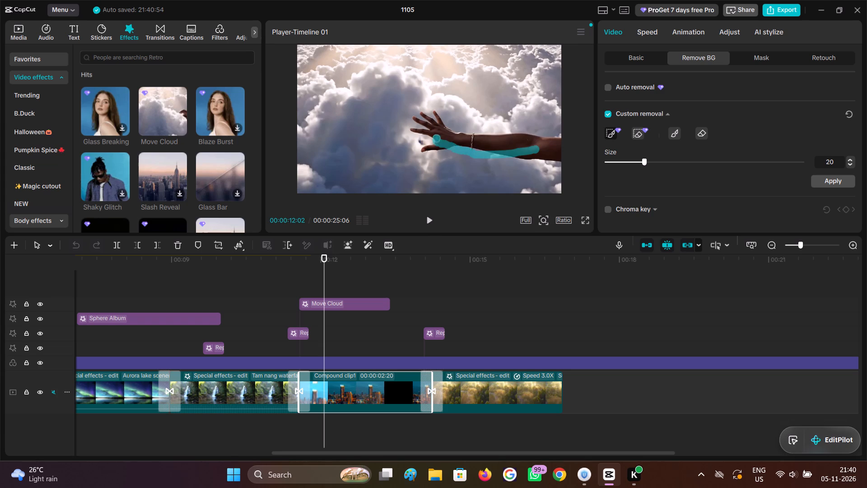
drag(436, 138, 438, 138)
drag(562, 148, 496, 146)
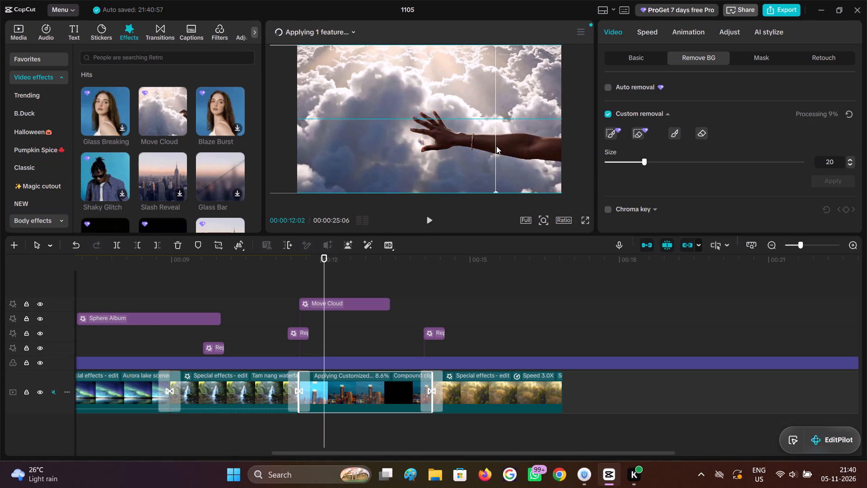
drag(491, 148, 561, 148)
drag(557, 147, 541, 145)
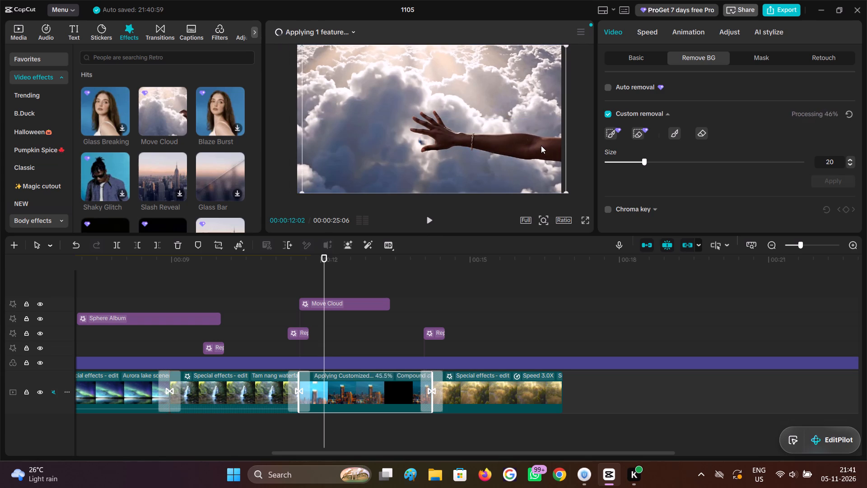
drag(541, 145, 552, 145)
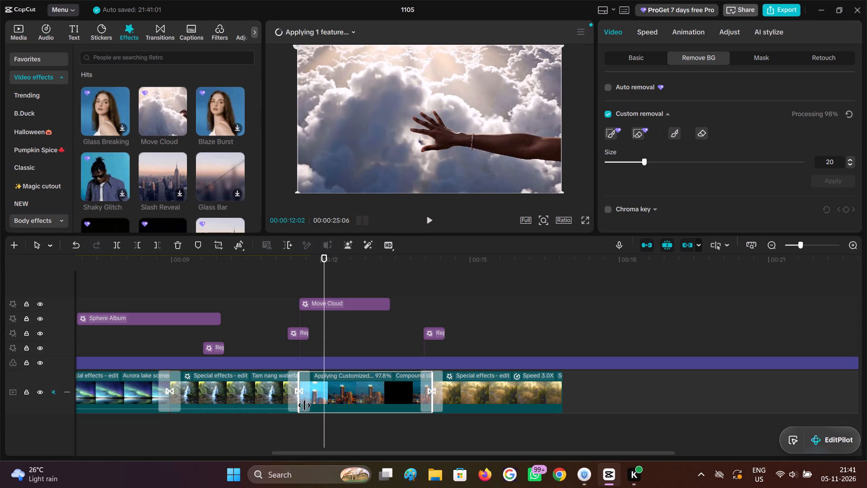
Check the city compound clip's cutout at 00:00:12:18, and undo its custom background removal and the creation of the compound clip.
click(350, 347)
click(346, 380)
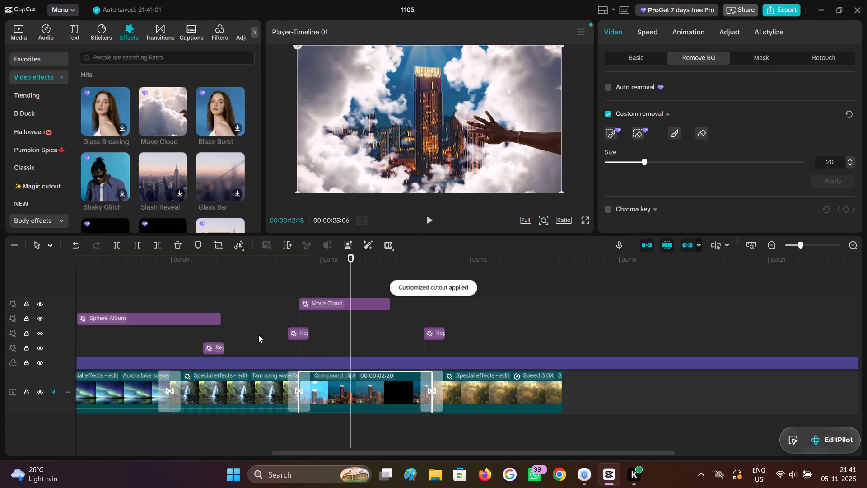
scroll(336, 330, down, 5)
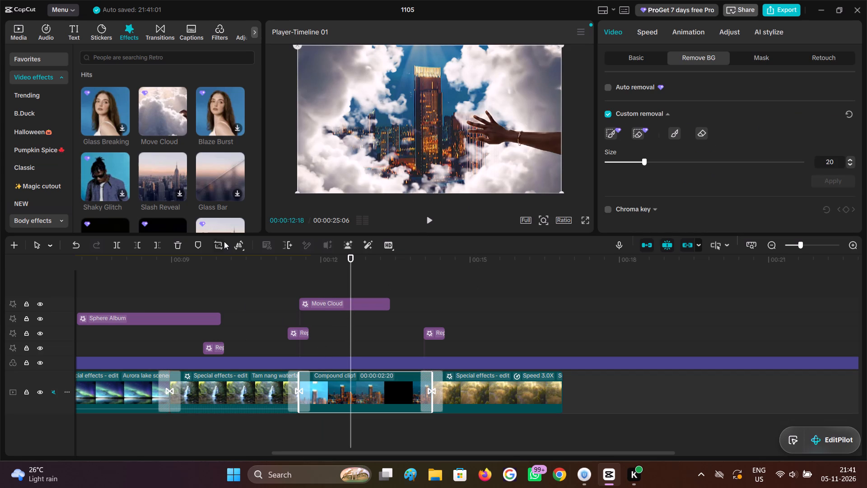
right_click(344, 392)
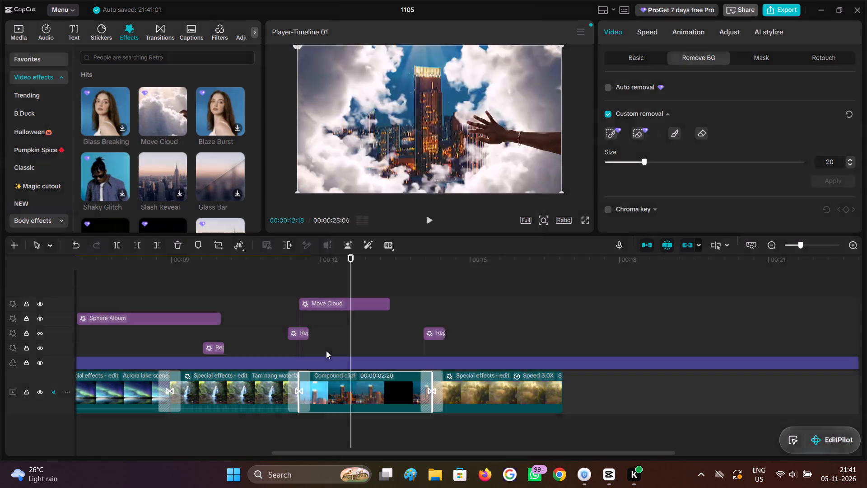
click(326, 351)
click(81, 246)
triple_click(81, 246)
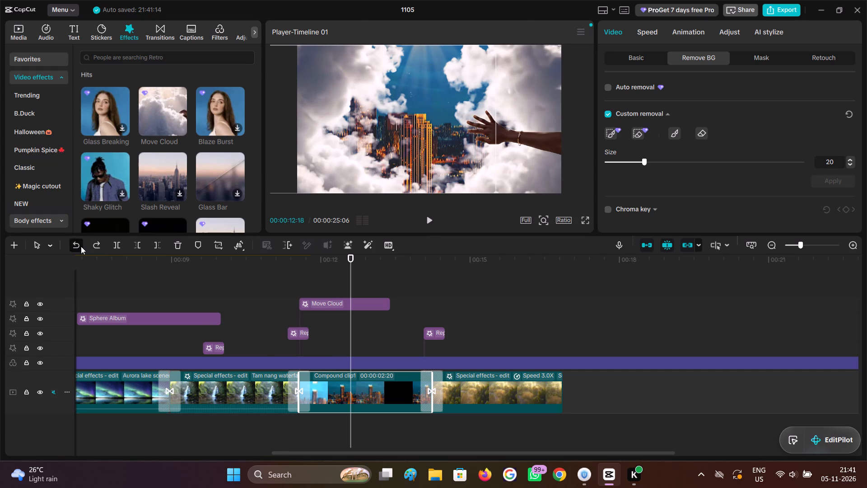
triple_click(81, 246)
double_click(81, 246)
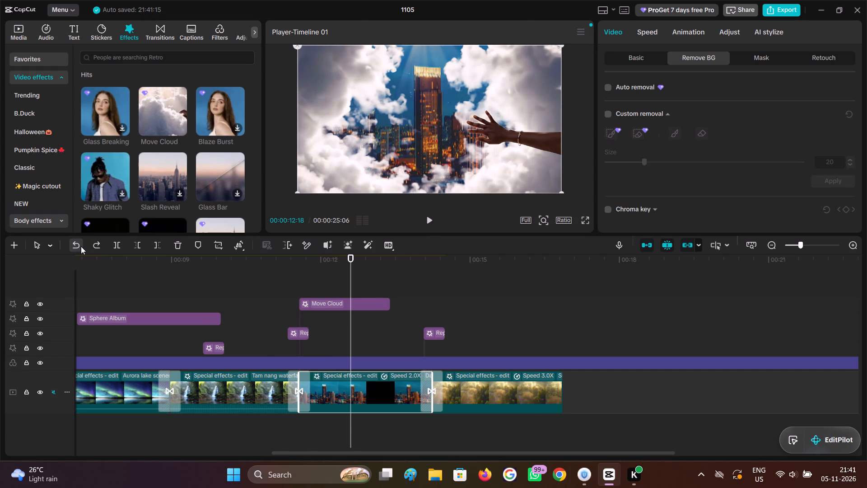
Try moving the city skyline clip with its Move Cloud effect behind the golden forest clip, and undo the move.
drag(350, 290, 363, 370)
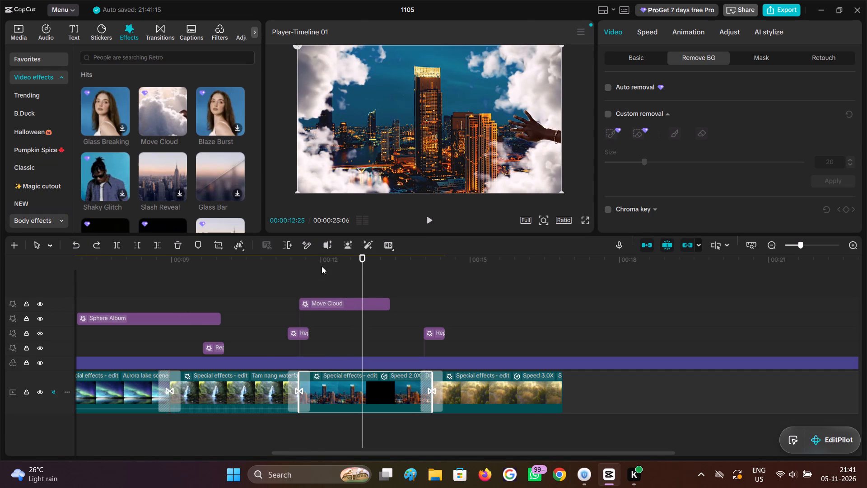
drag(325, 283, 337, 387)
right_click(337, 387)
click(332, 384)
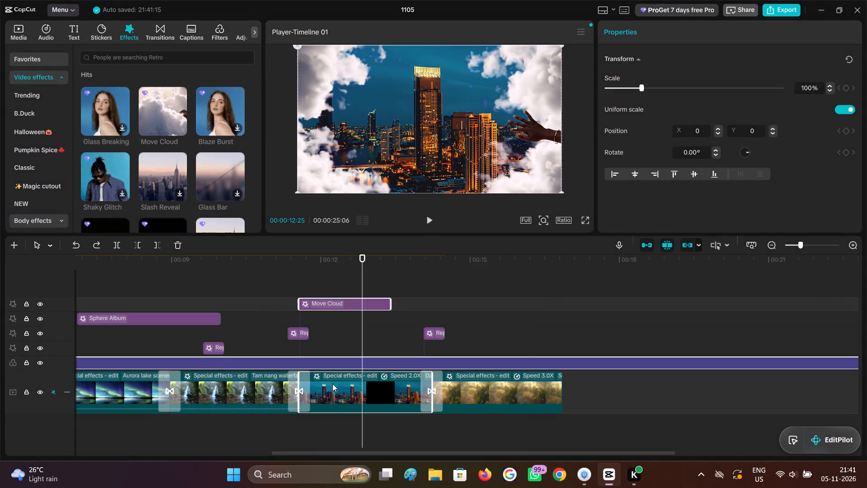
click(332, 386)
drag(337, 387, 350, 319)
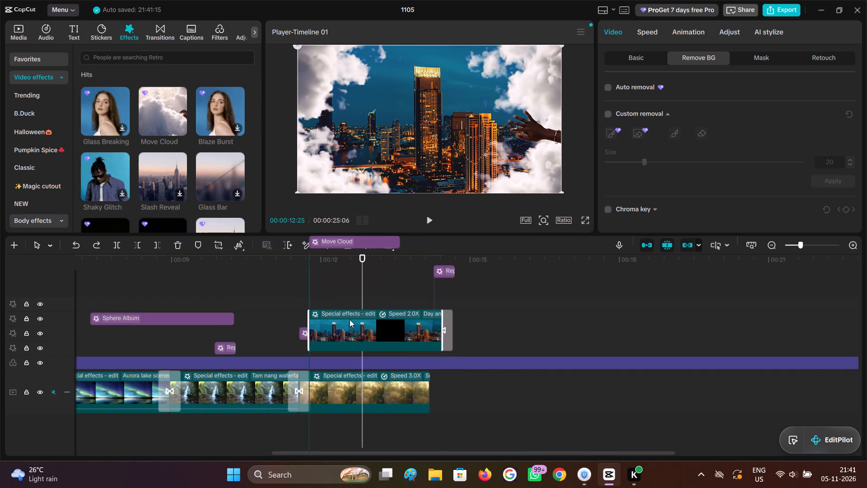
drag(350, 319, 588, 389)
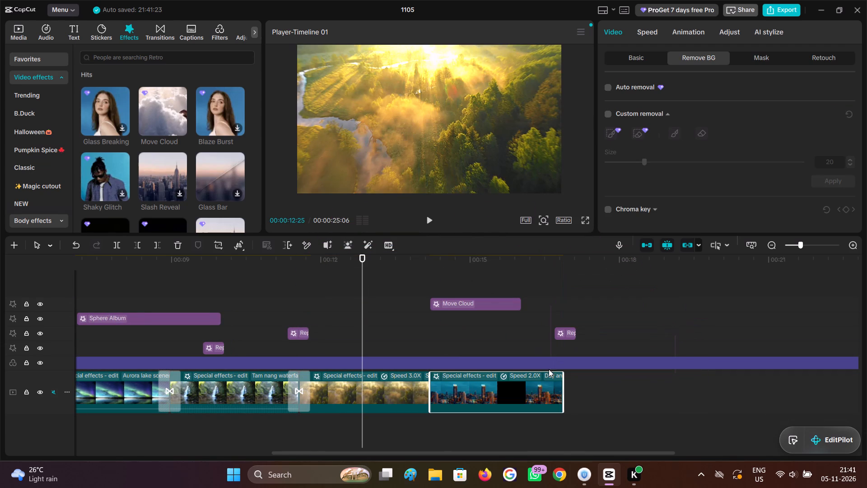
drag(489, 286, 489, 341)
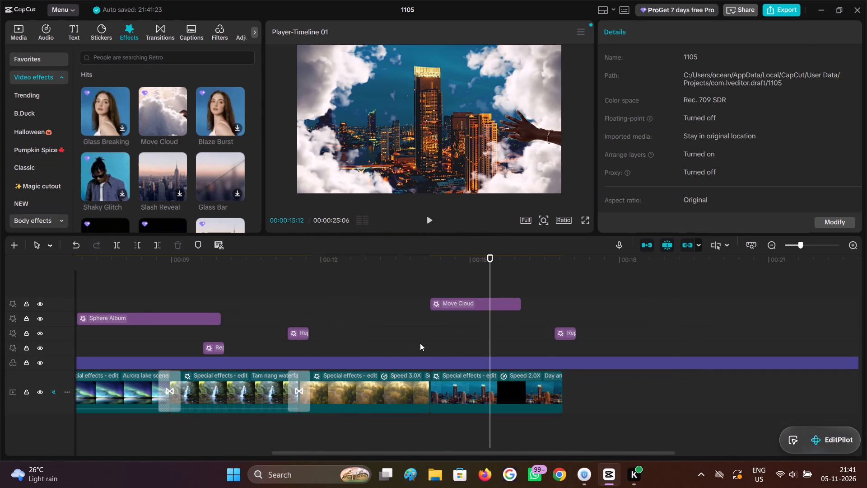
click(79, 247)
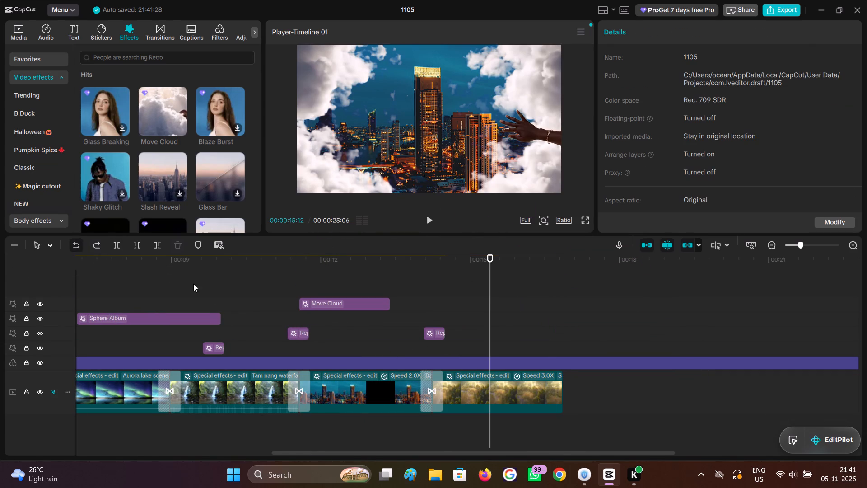
Combine the Move Cloud effect, the long filter bar and the city skyline clip into one compound clip, with the playhead at 00:00:11:17.
click(322, 348)
click(308, 351)
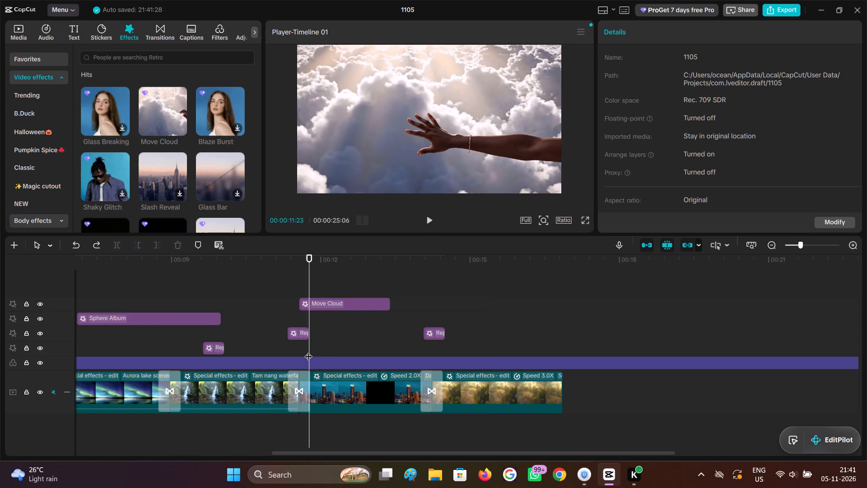
drag(308, 351, 300, 348)
click(324, 375)
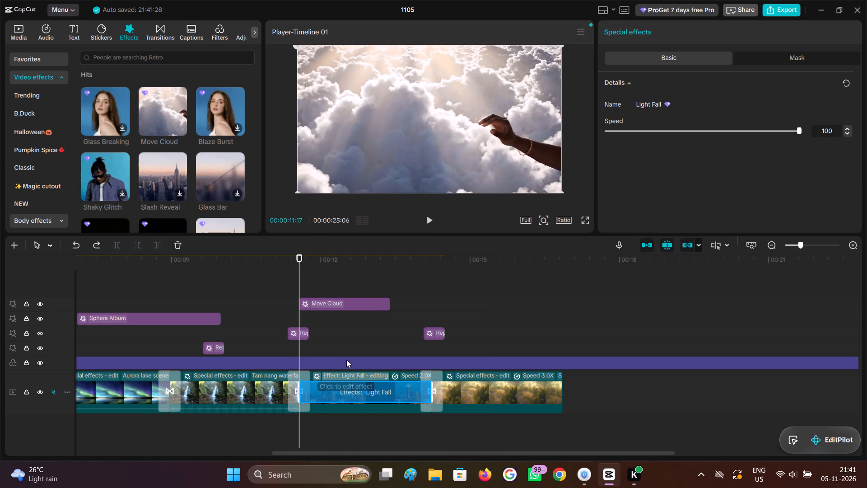
drag(352, 288, 356, 411)
right_click(364, 394)
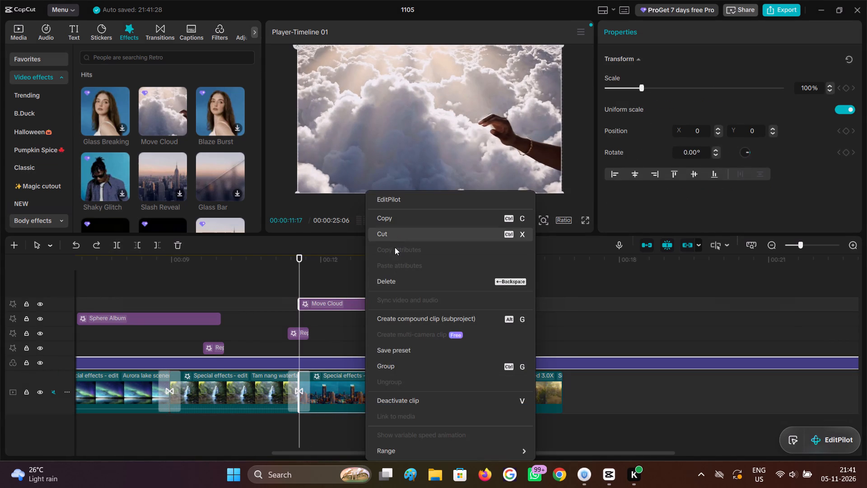
click(388, 316)
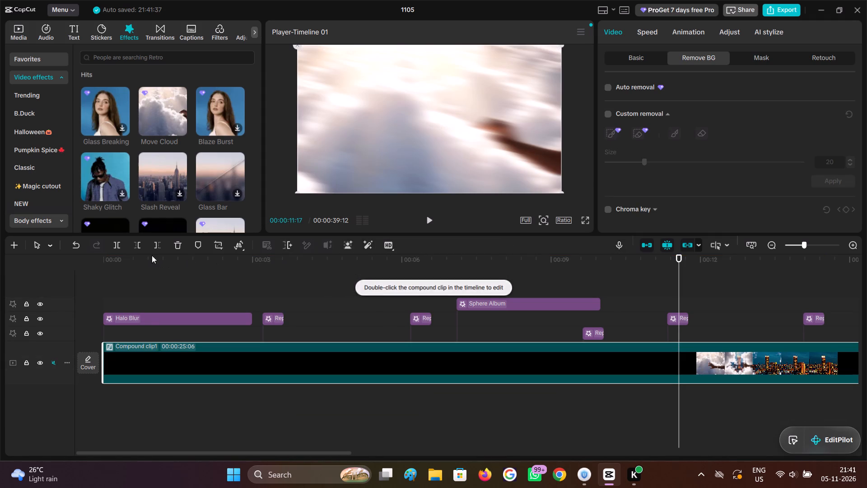
Move the new compound clip behind the last landscape clip on the main track.
triple_click(773, 246)
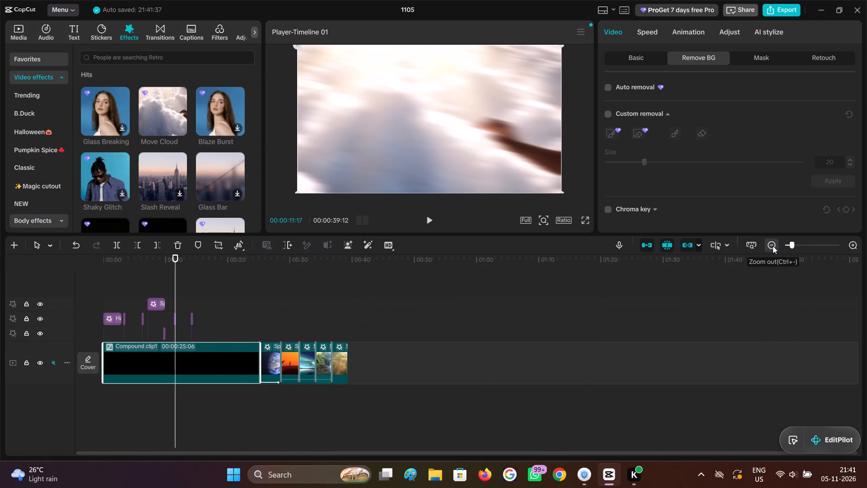
click(153, 337)
click(156, 354)
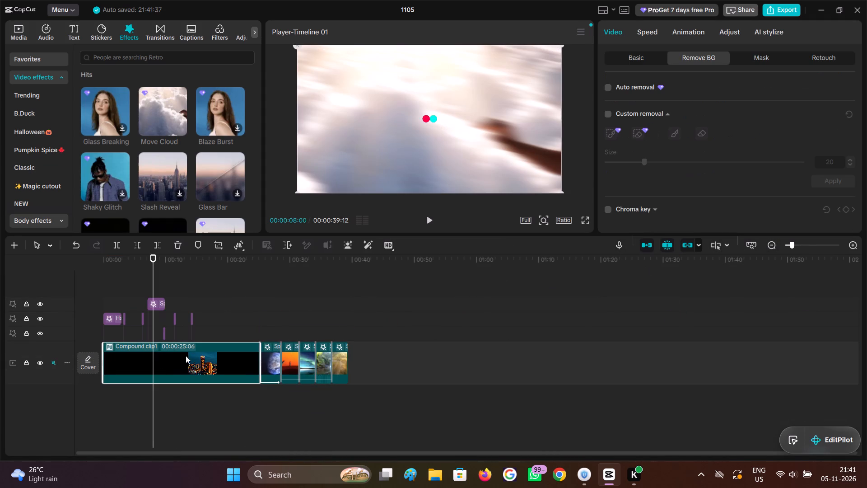
click(142, 287)
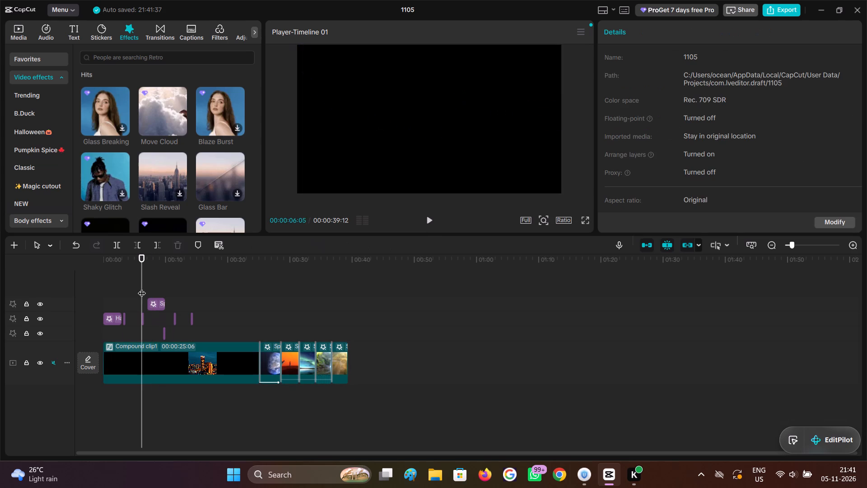
click(162, 360)
drag(188, 364, 360, 347)
drag(302, 364, 302, 359)
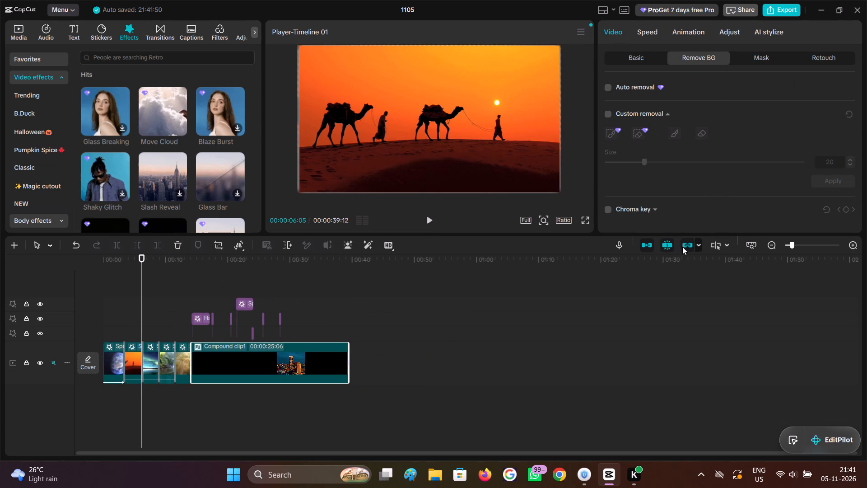
Turn off linkage and the main track magnet, and move the compound clip away from the landscape clips to start at 00:00:39:12.
click(685, 247)
drag(284, 373, 433, 364)
click(413, 320)
click(261, 372)
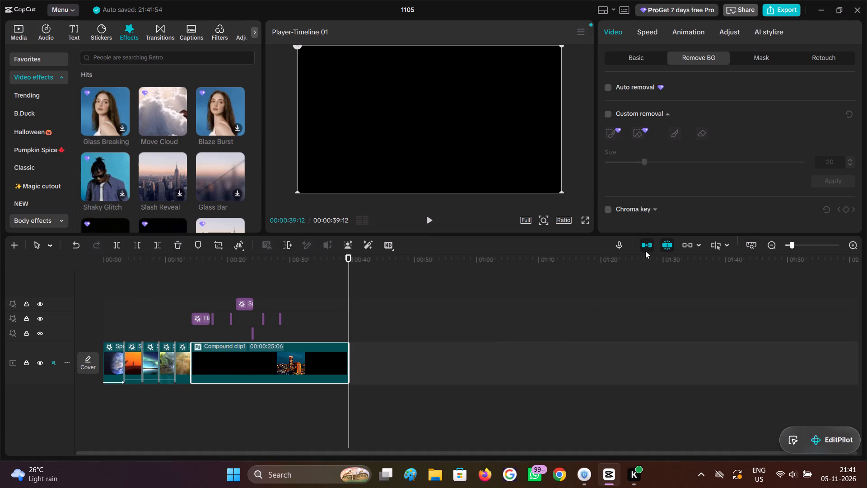
click(646, 249)
drag(287, 366, 446, 366)
Scrub and play through the separated compound clip to examine where its cloud-and-arm scene begins.
click(407, 338)
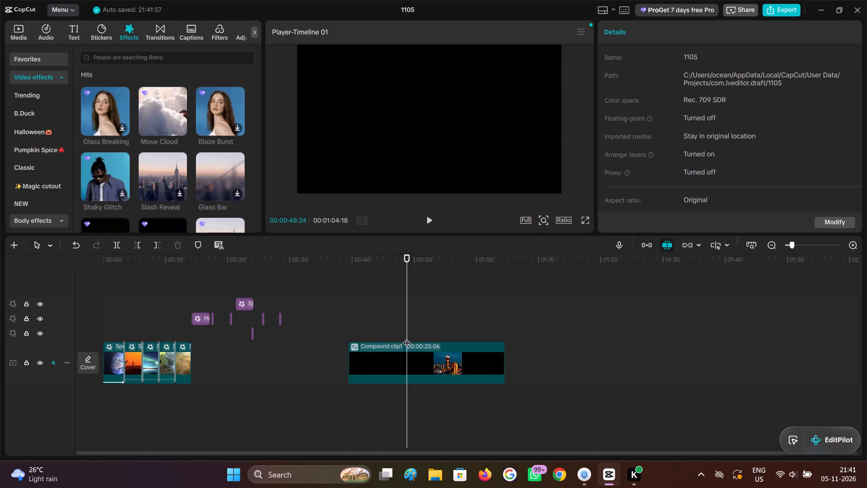
drag(407, 337, 447, 344)
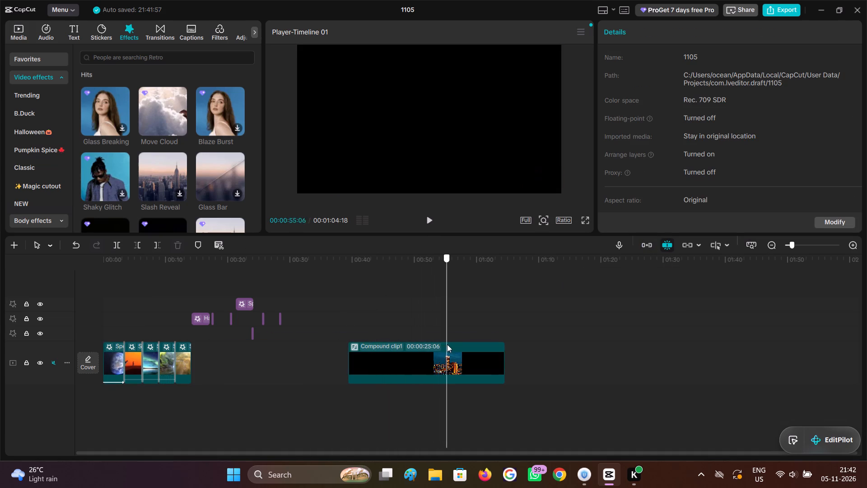
drag(447, 344, 431, 345)
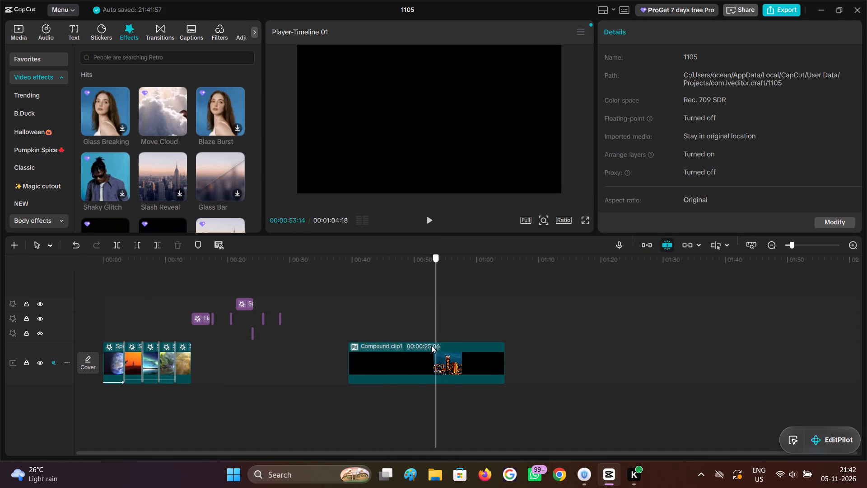
drag(431, 345, 430, 345)
click(403, 305)
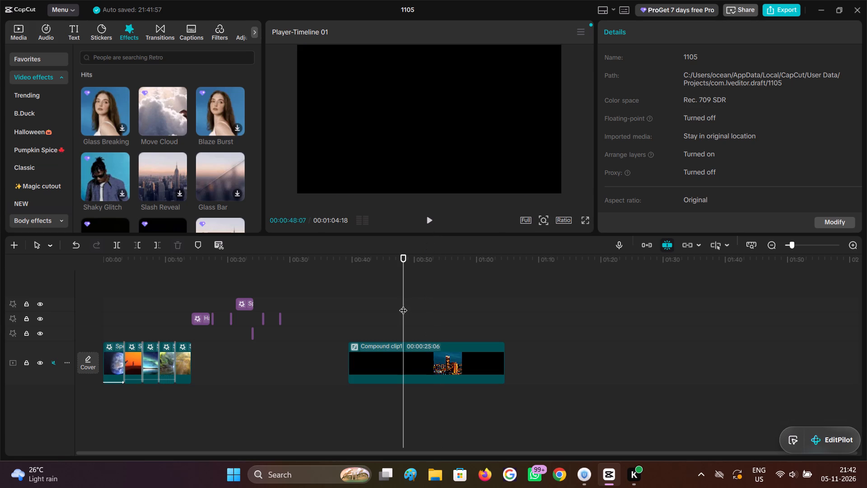
click(403, 305)
click(422, 220)
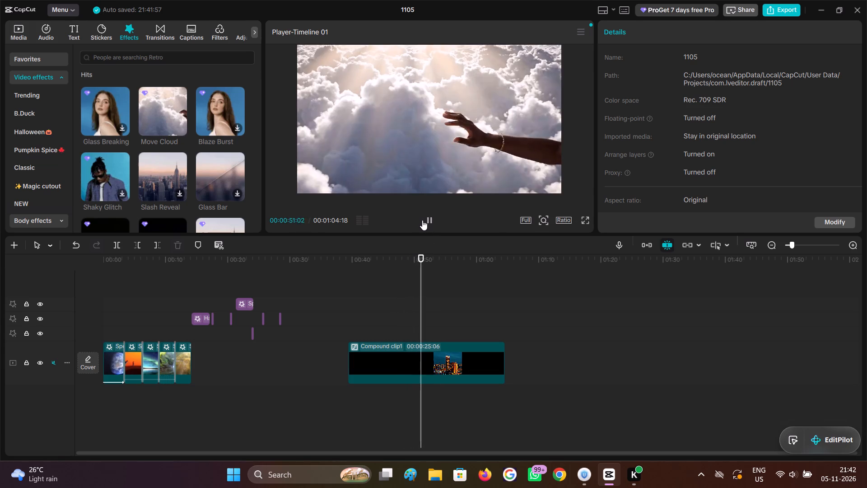
click(422, 220)
click(422, 220)
click(422, 286)
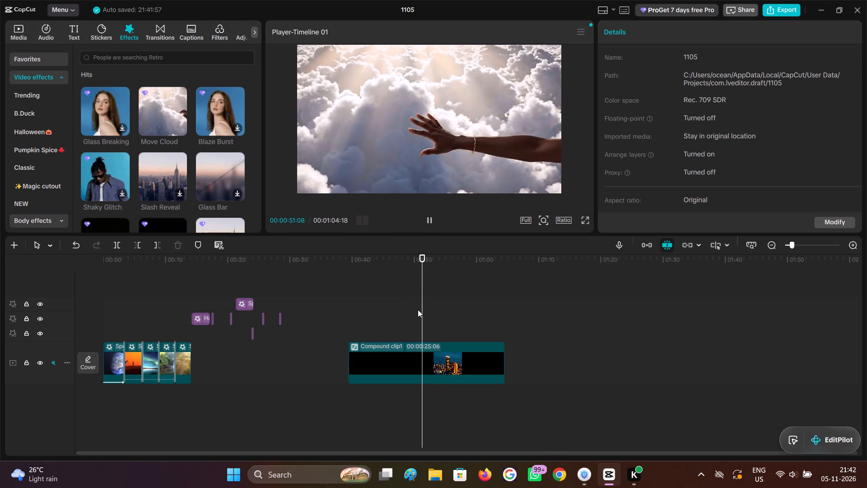
click(418, 310)
click(415, 311)
drag(415, 311, 421, 311)
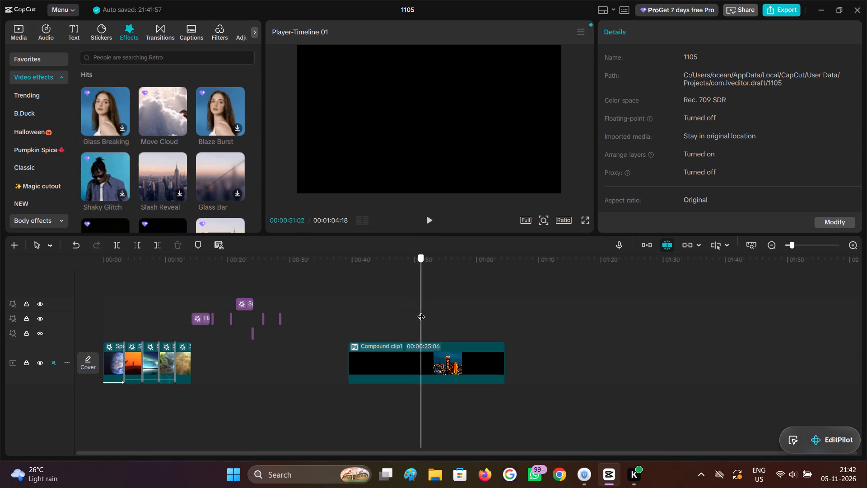
drag(421, 311, 420, 312)
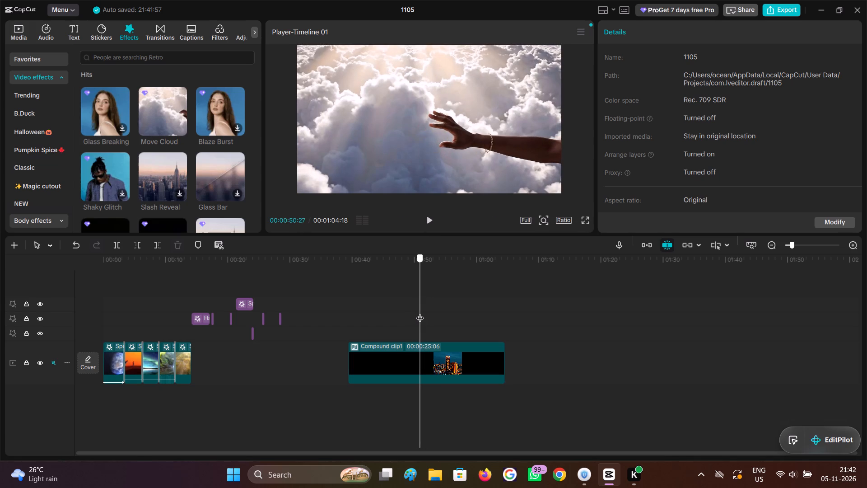
drag(420, 312, 420, 313)
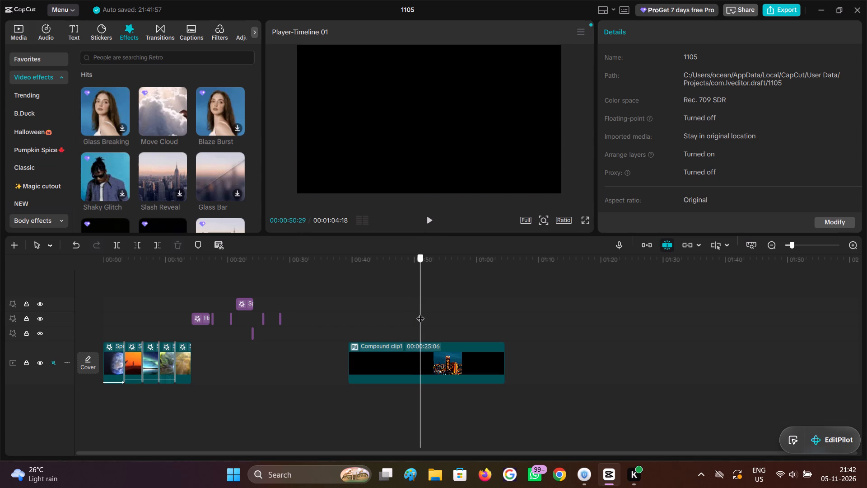
drag(420, 313, 421, 313)
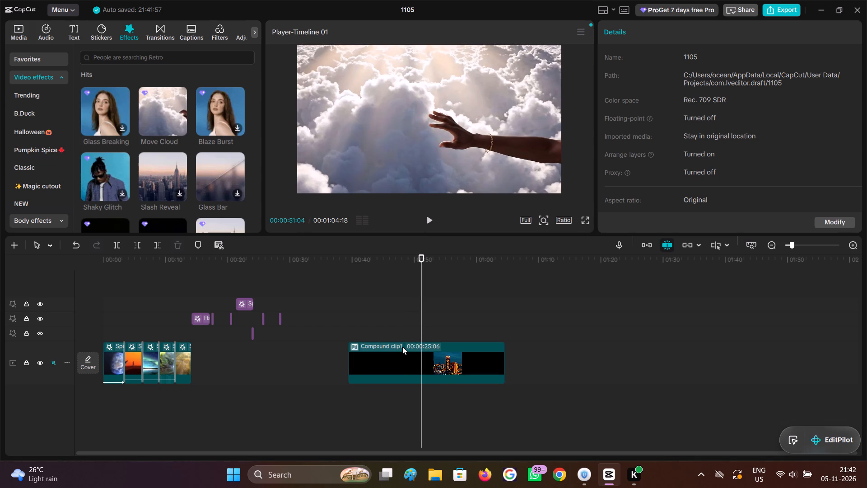
Trim away the part of the compound clip before 00:00:50:29, at the start of the cloud-and-arm scene.
key(Left)
key(Left)
key(Left)
key(Left)
key(Left)
key(Left)
key(Left)
key(Left)
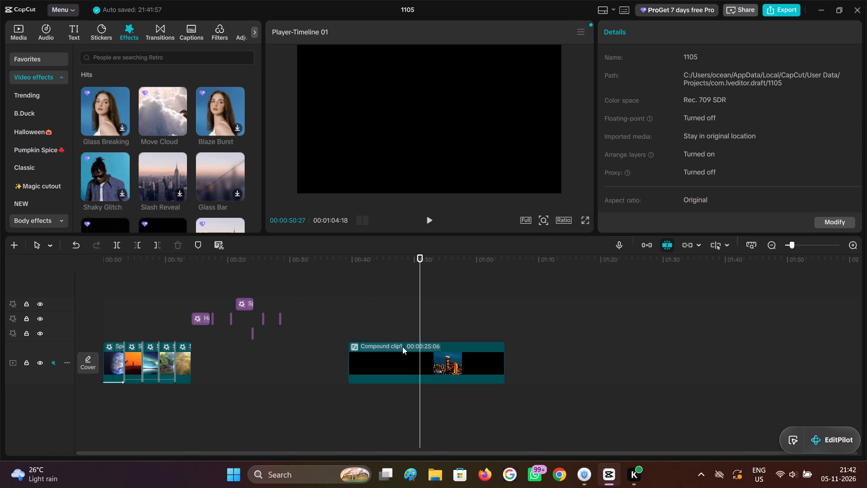
key(Right)
key(Right)
key(Right)
key(Right)
key(Right)
key(Left)
key(Left)
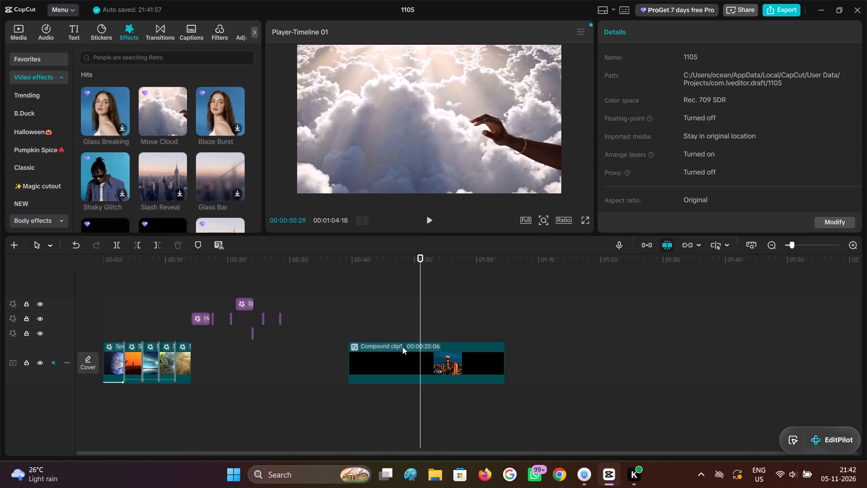
click(401, 343)
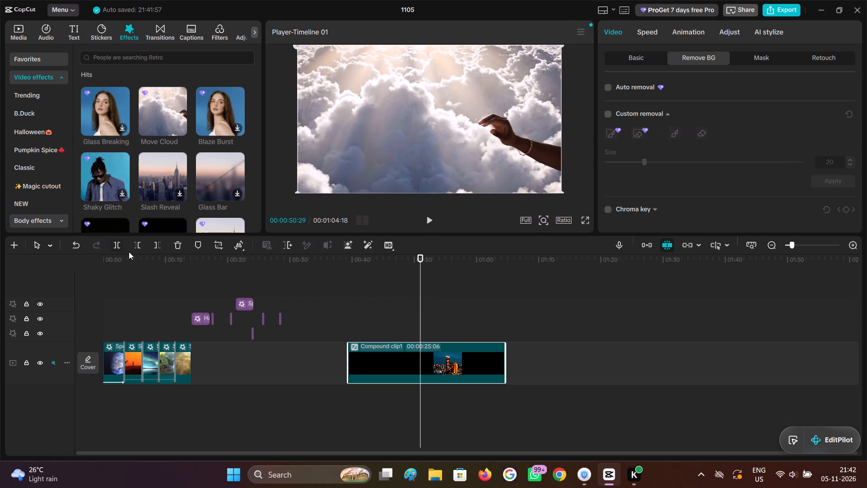
click(131, 247)
Trim away the part of the compound clip after 00:00:53:07, where the city is fully revealed.
drag(420, 325, 431, 326)
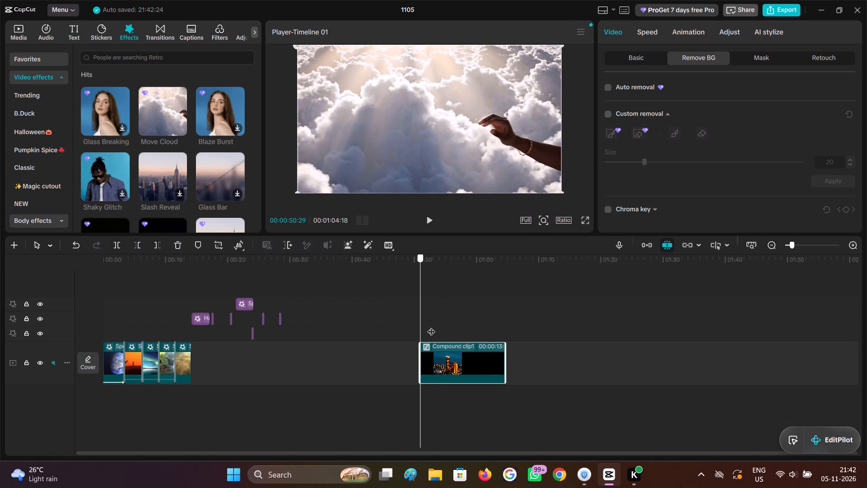
drag(431, 326, 443, 333)
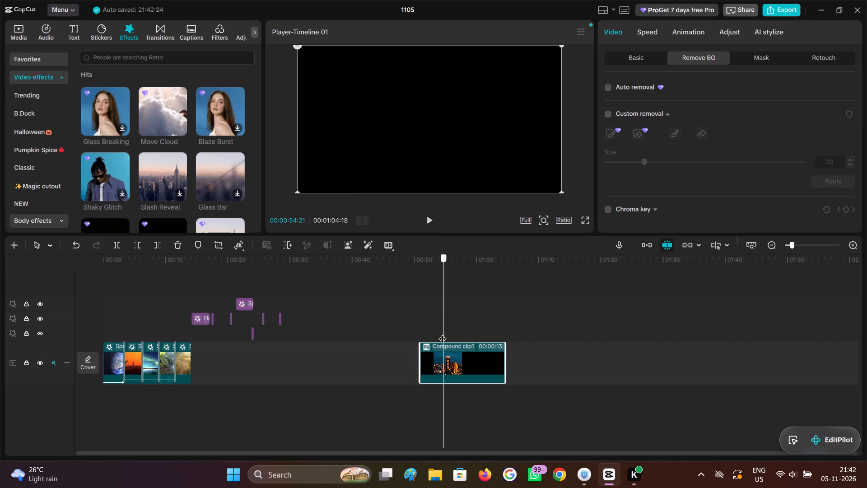
drag(443, 333, 434, 334)
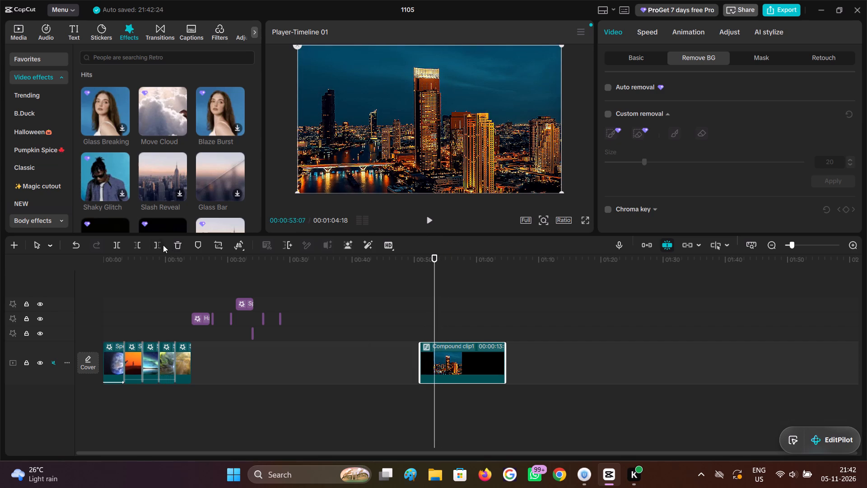
click(157, 242)
Turn on Custom removal for the trimmed compound clip and mark the arm with the size 20 smart brush at 00:00:51:19.
click(424, 331)
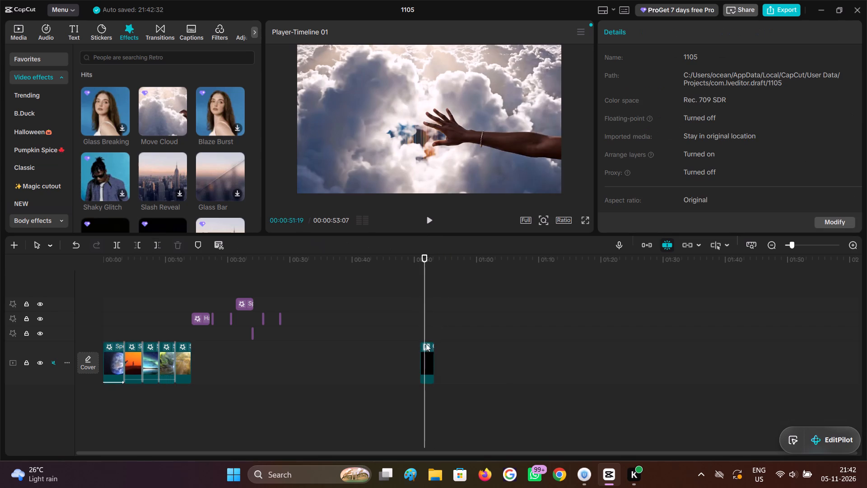
triple_click(857, 250)
click(856, 249)
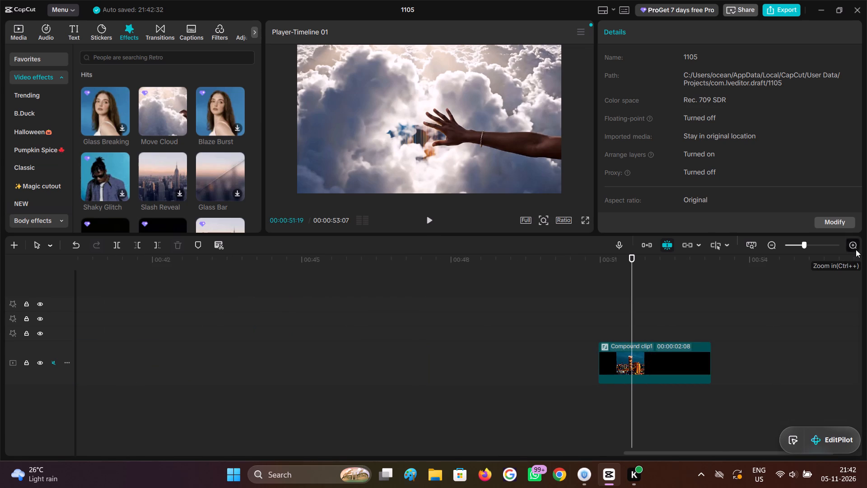
click(645, 359)
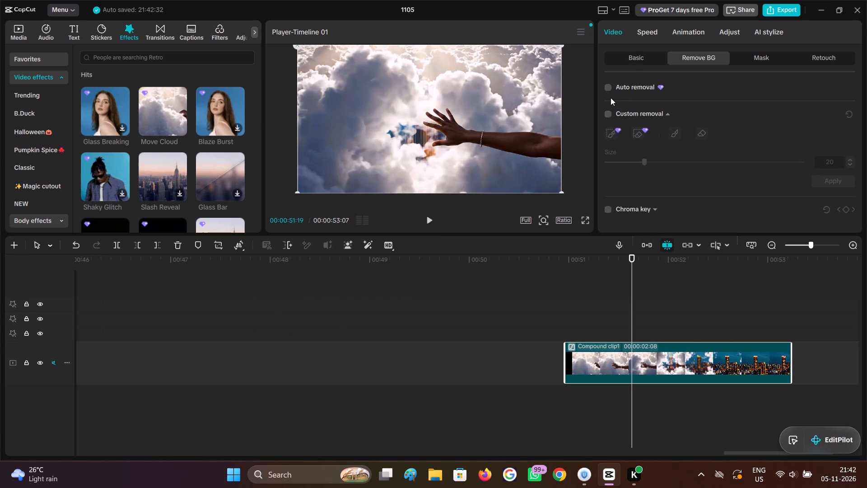
click(608, 117)
drag(461, 132, 507, 141)
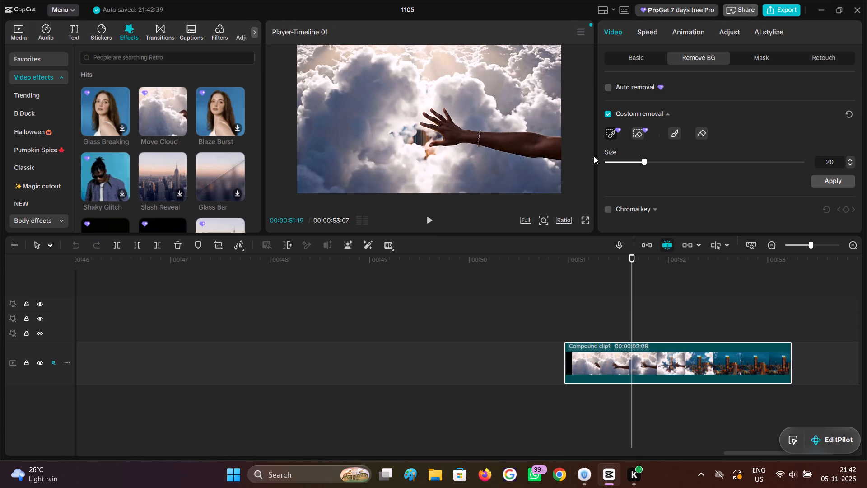
drag(538, 152, 476, 140)
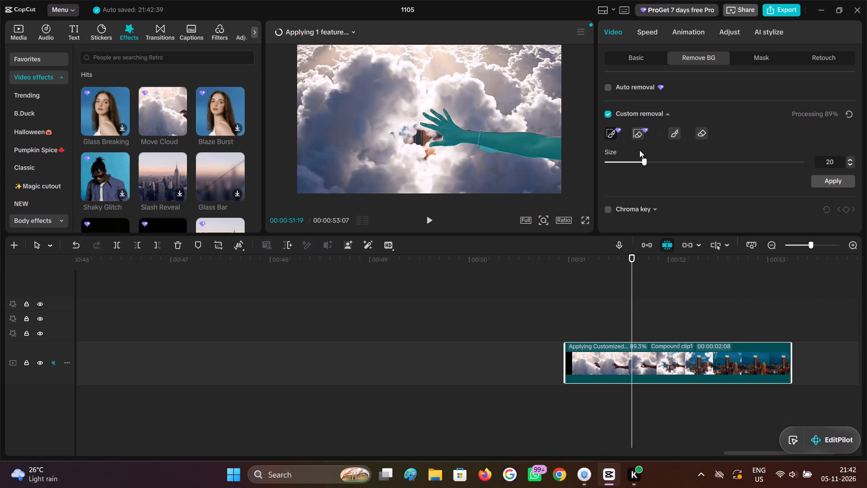
Examine the edges of the arm selection around the fingers, the bracelet and the underside of the forearm.
ctrl+scroll(538, 169, up, 3)
scroll(531, 166, down, 2)
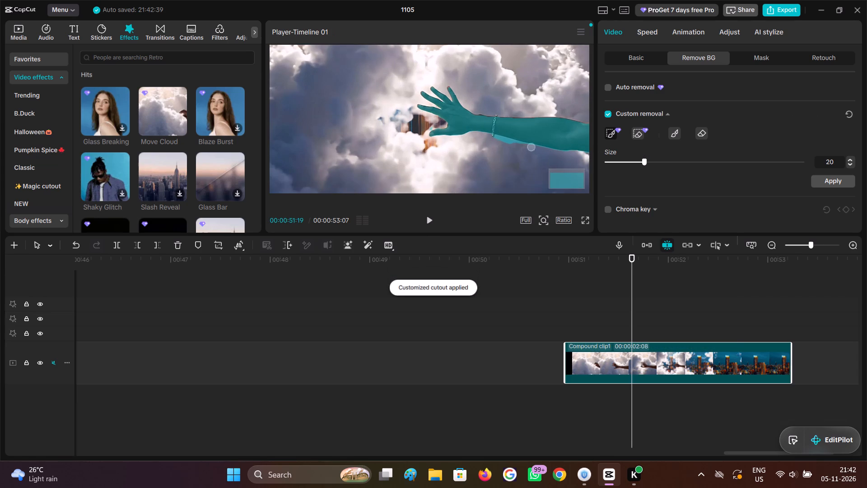
click(696, 137)
ctrl+scroll(574, 154, up, 2)
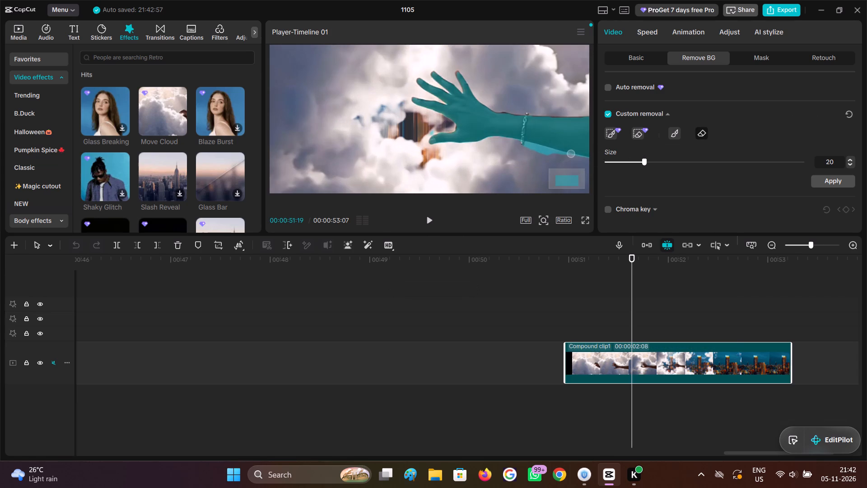
ctrl+scroll(568, 154, up, 2)
scroll(569, 160, down, 1)
ctrl+scroll(648, 172, down, 3)
ctrl+scroll(513, 154, down, 3)
ctrl+scroll(561, 154, down, 3)
ctrl+scroll(521, 156, up, 2)
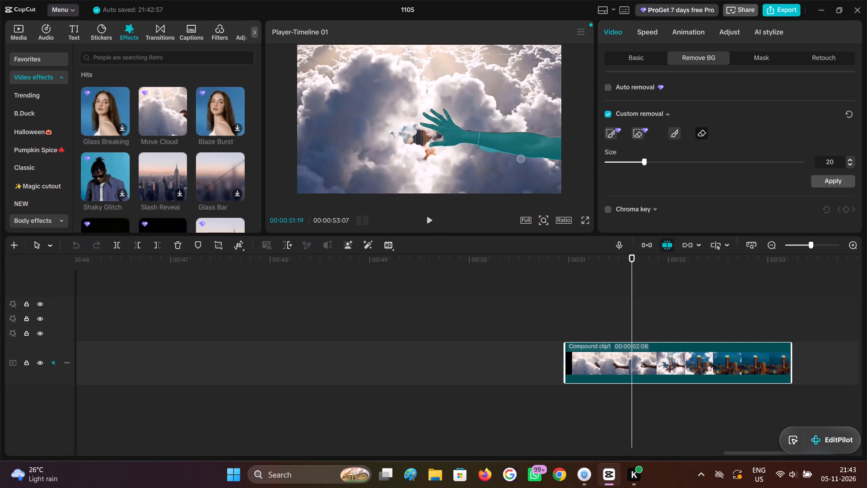
ctrl+scroll(521, 160, up, 9)
scroll(524, 169, down, 3)
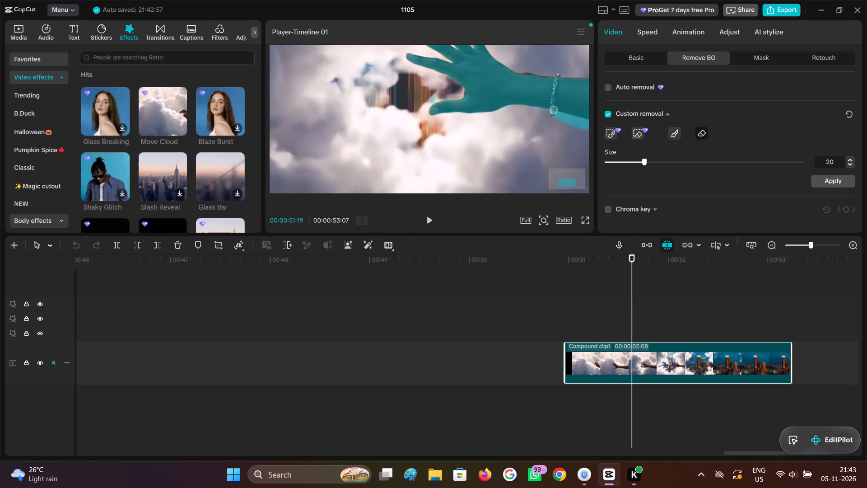
click(670, 132)
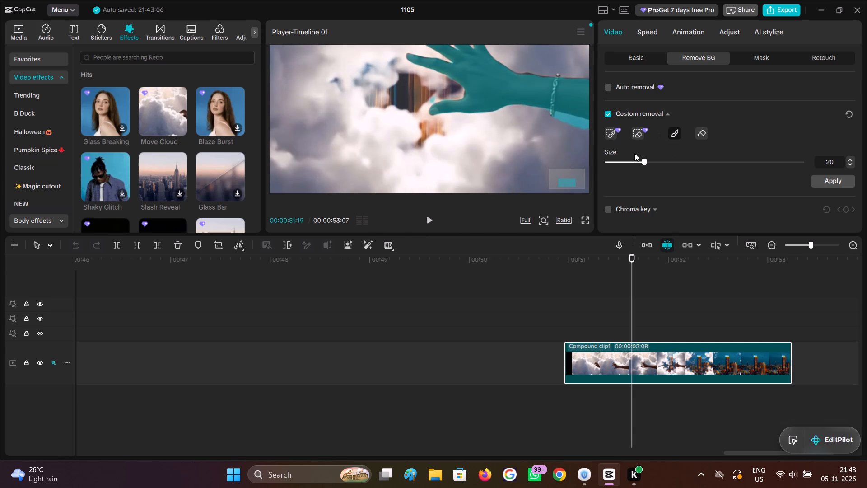
click(644, 68)
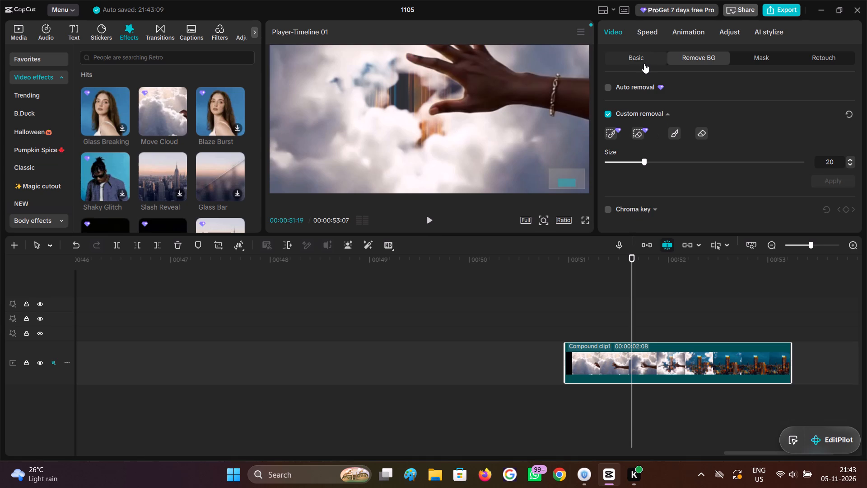
Resume the custom removal with the smart brush and mark the forearm beyond the bracelet.
ctrl+scroll(574, 202, down, 2)
drag(567, 182, 574, 182)
click(574, 182)
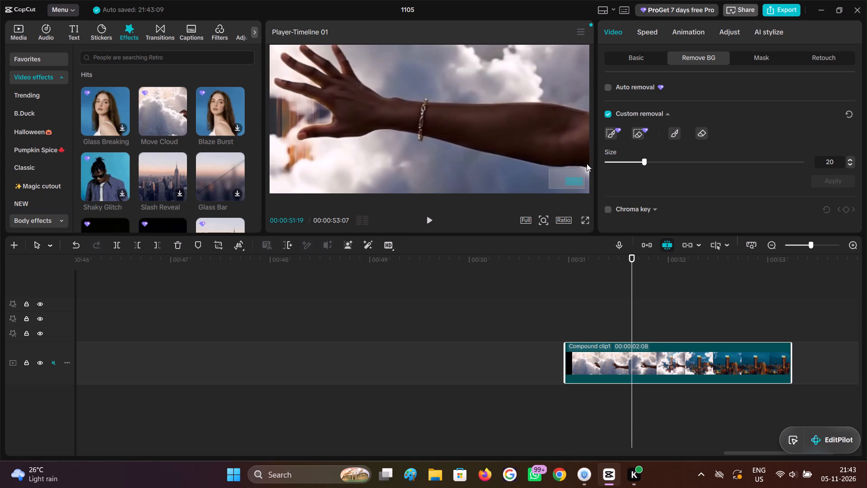
click(610, 137)
click(563, 141)
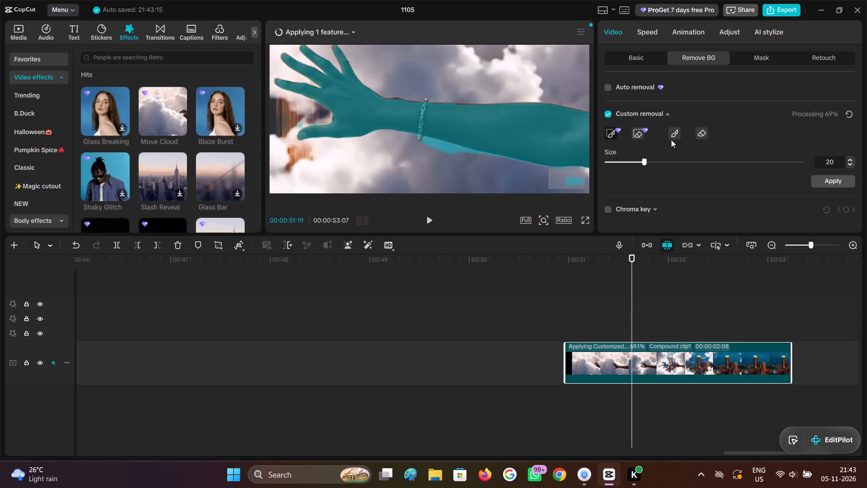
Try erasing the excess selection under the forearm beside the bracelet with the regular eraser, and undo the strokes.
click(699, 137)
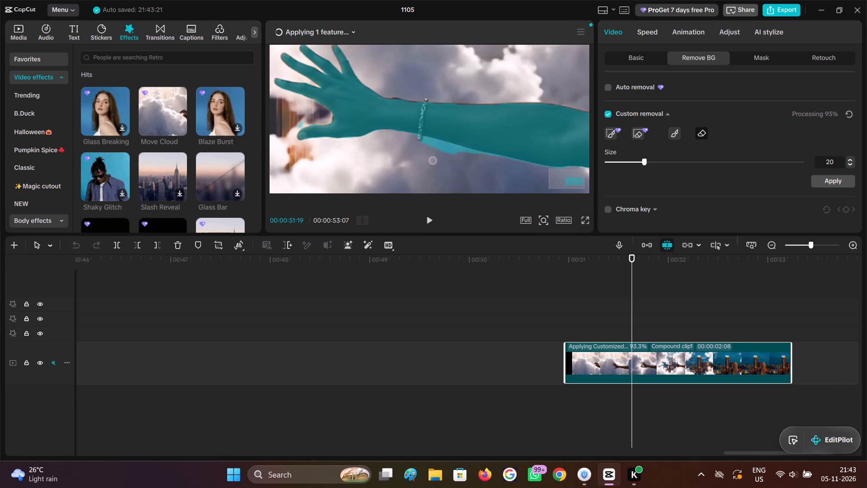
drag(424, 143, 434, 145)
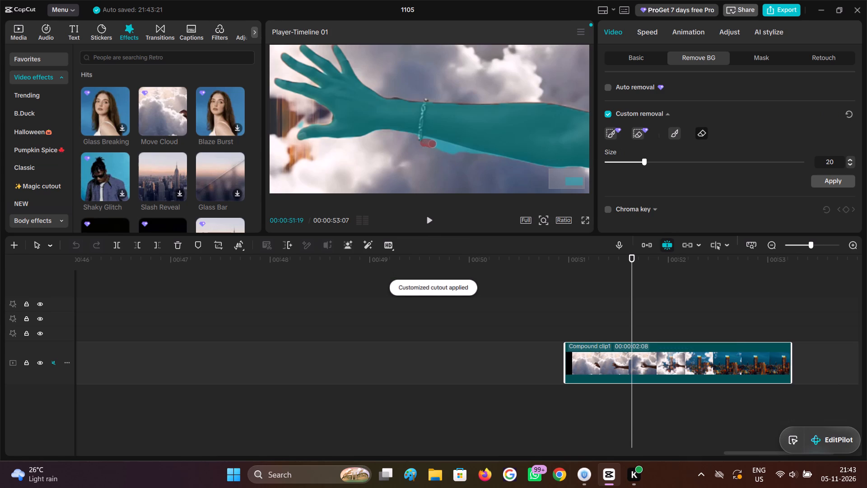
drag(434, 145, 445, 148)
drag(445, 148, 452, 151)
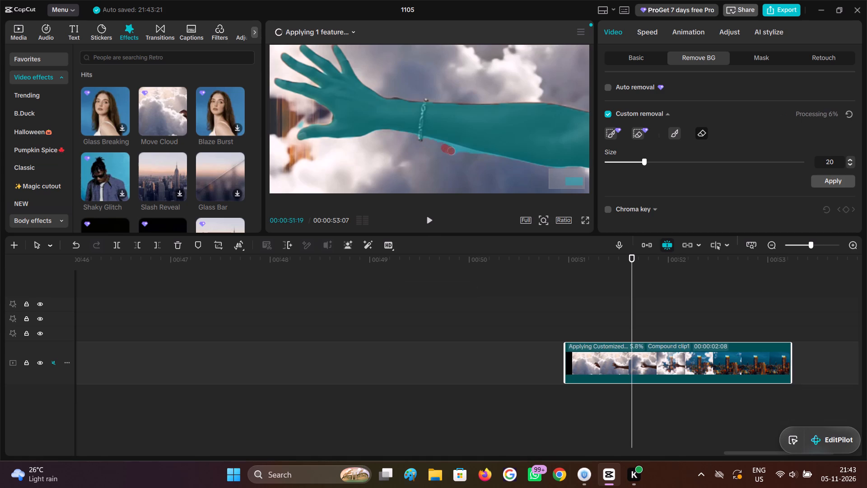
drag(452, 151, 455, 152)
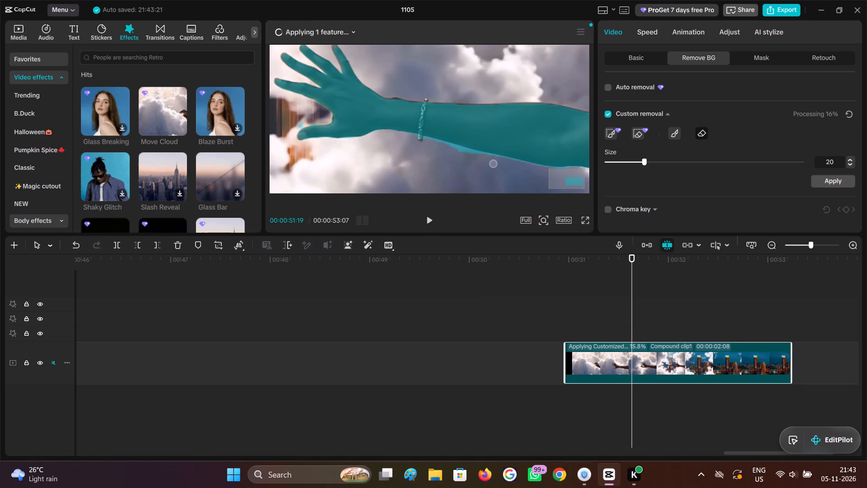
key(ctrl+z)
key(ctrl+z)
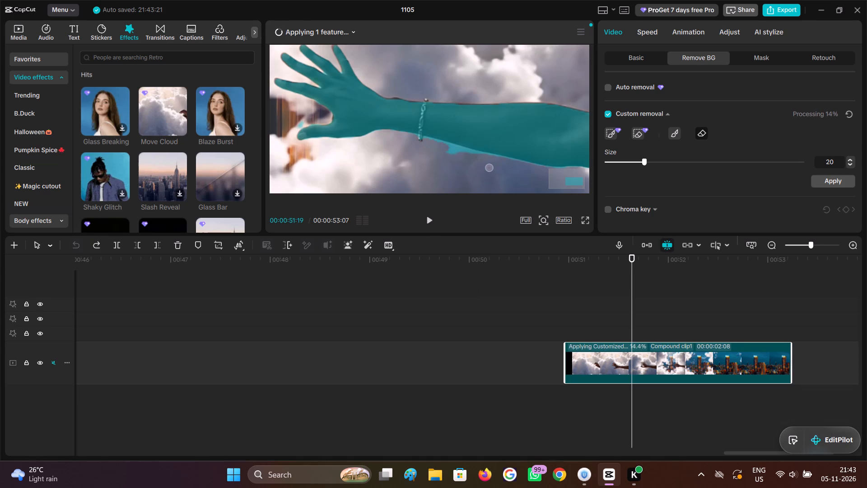
Remove the excess cloud selection under the forearm beside the bracelet using the smart eraser at size 20.
click(640, 136)
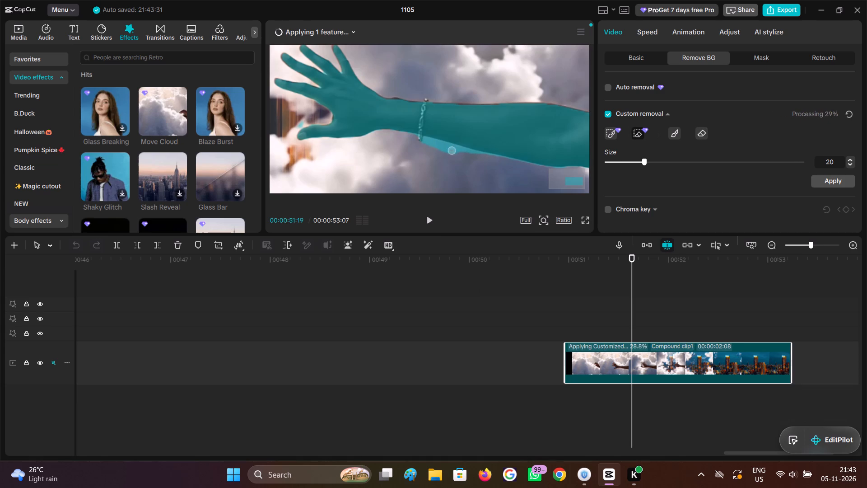
drag(427, 144, 446, 148)
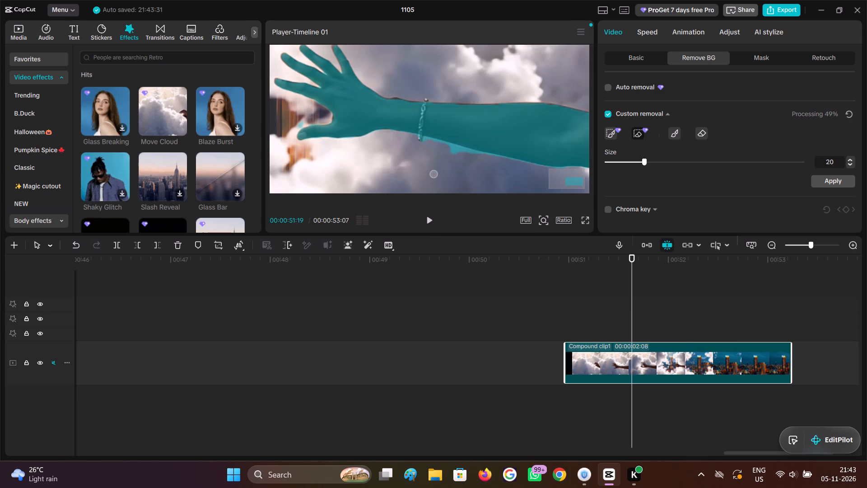
drag(456, 148, 462, 150)
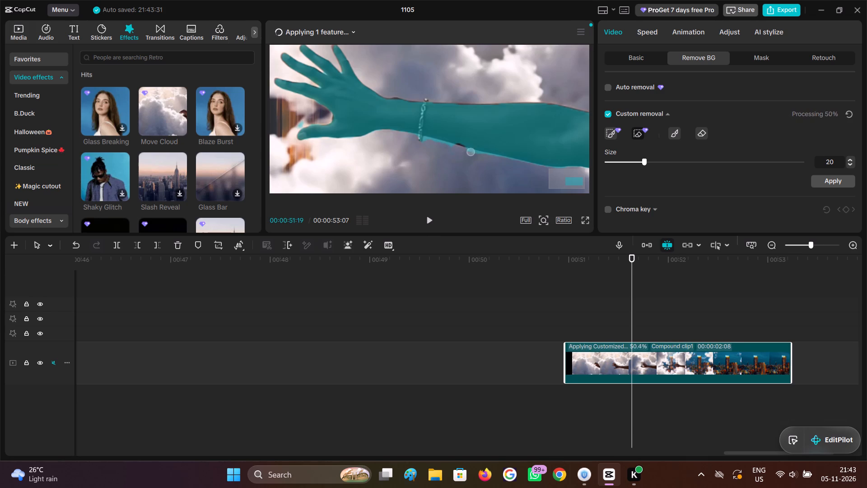
key(ctrl+z)
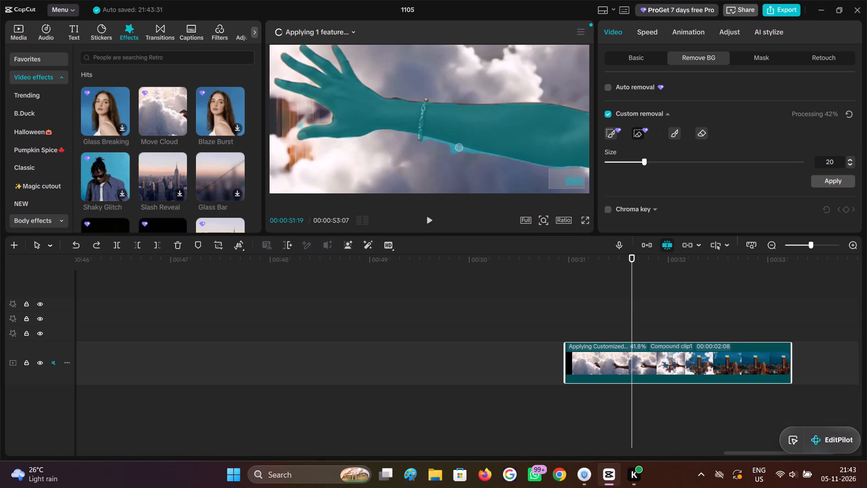
drag(454, 152, 458, 153)
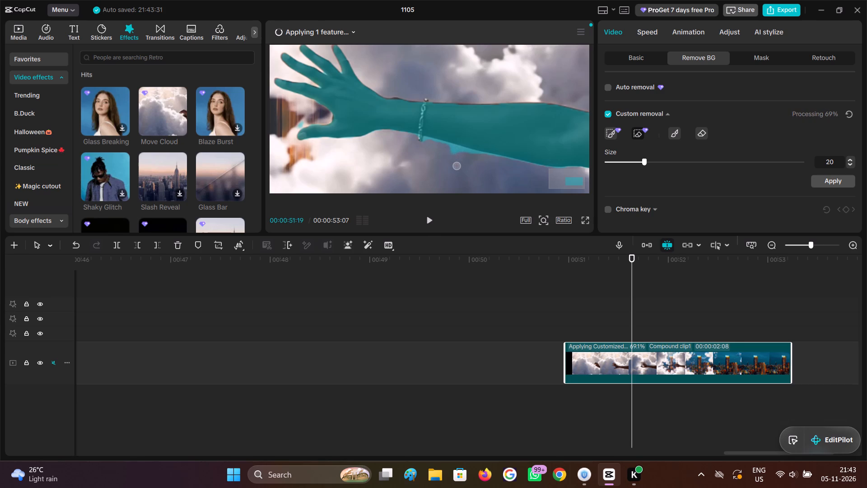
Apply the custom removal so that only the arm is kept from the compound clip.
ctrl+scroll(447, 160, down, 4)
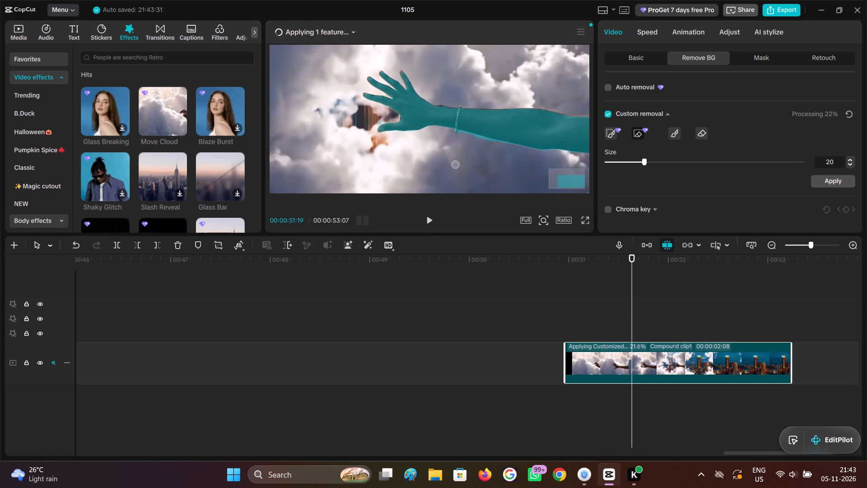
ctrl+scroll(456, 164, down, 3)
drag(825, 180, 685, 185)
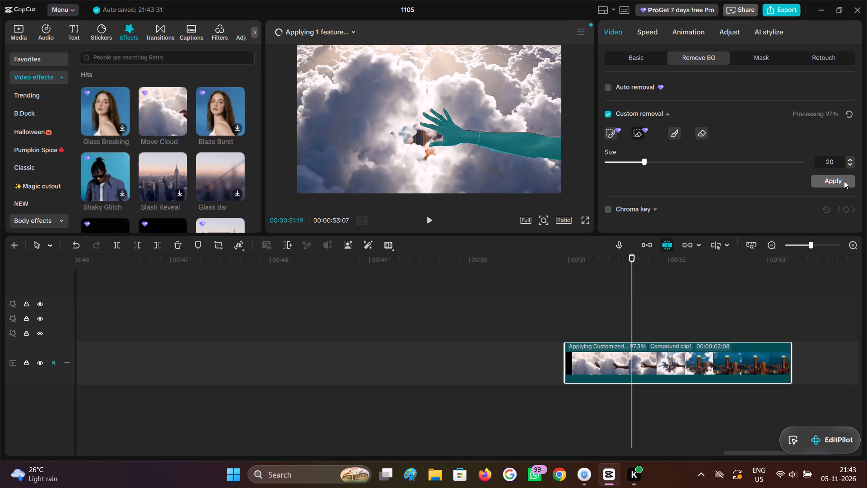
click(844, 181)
Examine the cut-out arm's edges in the preview and the compound clip on the timeline.
ctrl+scroll(702, 288, down, 4)
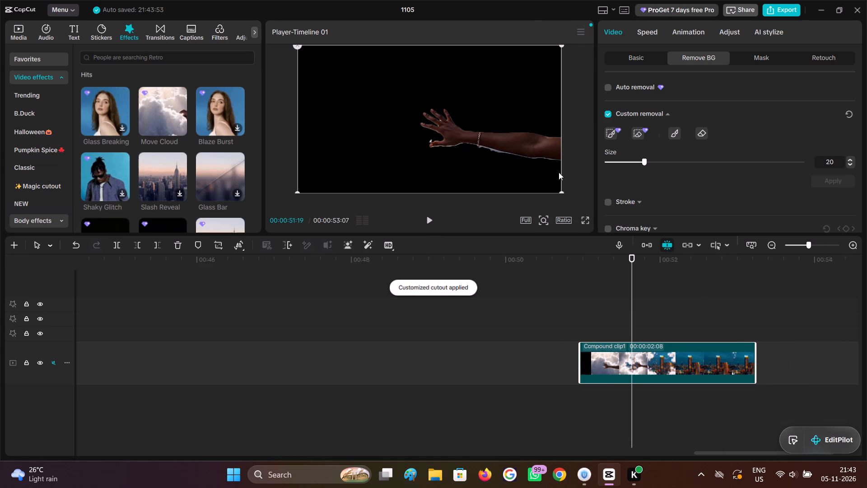
ctrl+scroll(633, 179, up, 1)
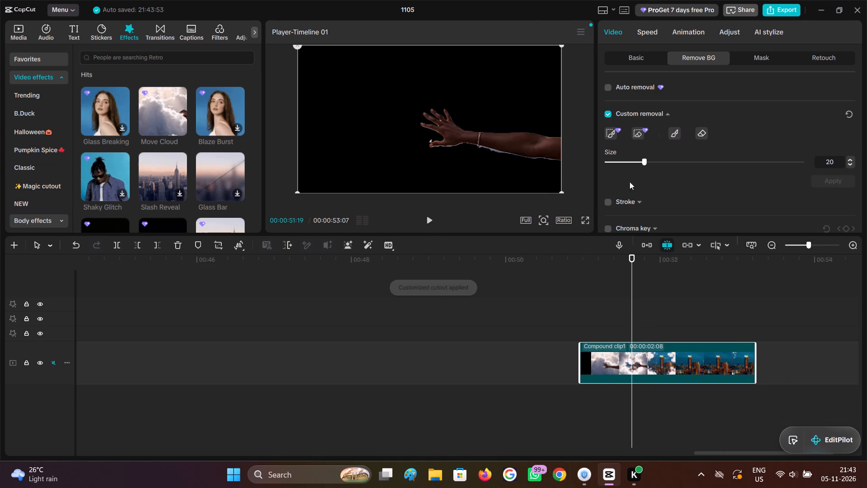
ctrl+scroll(629, 182, up, 3)
ctrl+scroll(530, 174, up, 6)
scroll(530, 174, down, 3)
ctrl+scroll(530, 174, down, 2)
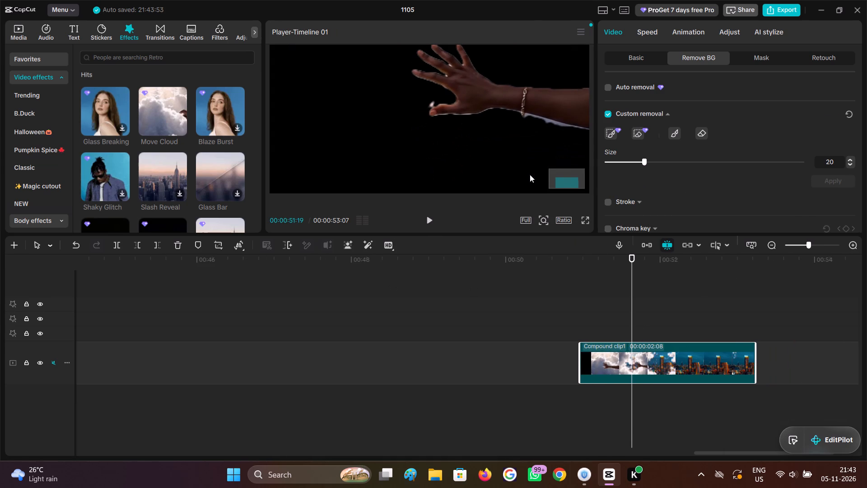
ctrl+scroll(530, 174, down, 5)
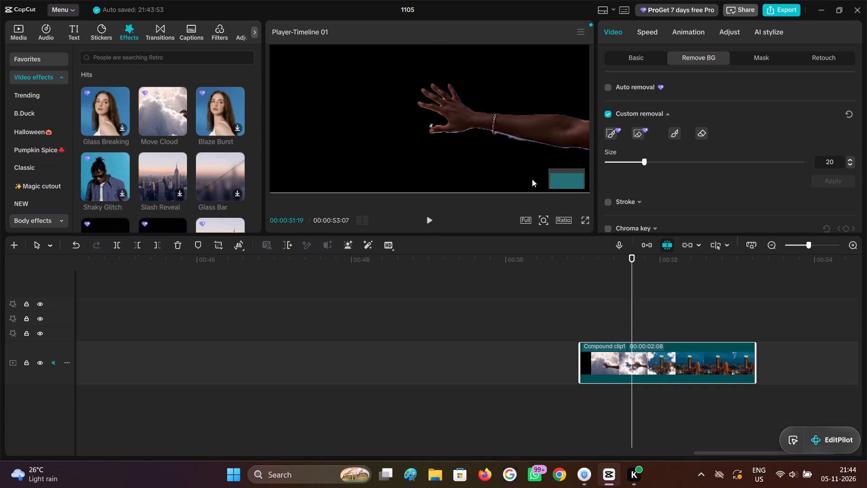
ctrl+scroll(552, 250, down, 4)
ctrl+scroll(572, 338, down, 14)
ctrl+scroll(347, 320, down, 3)
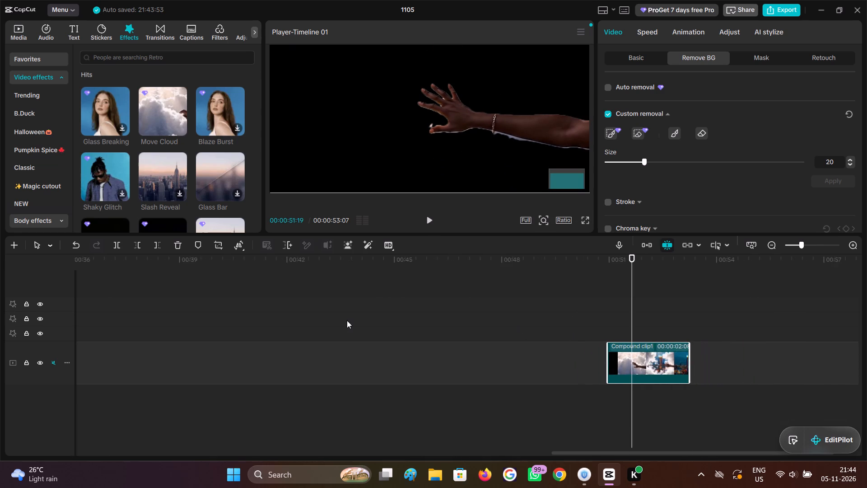
ctrl+scroll(347, 320, down, 12)
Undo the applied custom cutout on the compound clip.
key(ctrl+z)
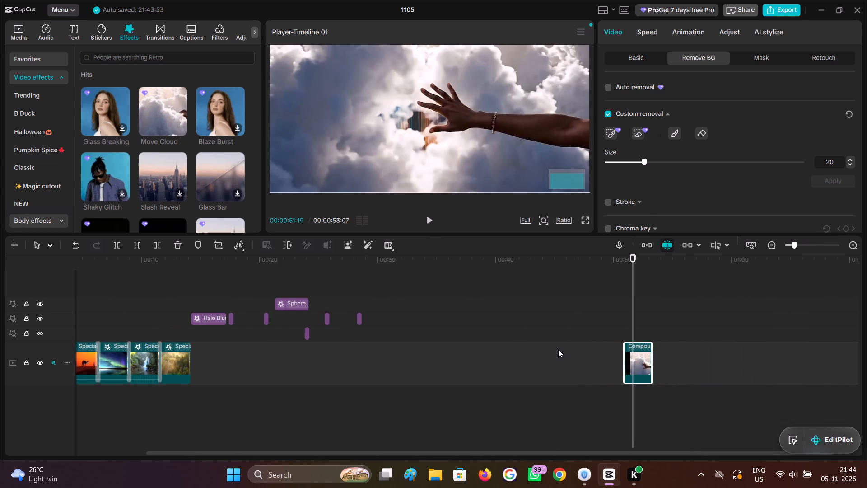
Undo the cloud city edits back past the cutout and the compound clip, and check the montage around the waterfall and city clips.
key(ctrl+z)
key(ctrl+z)
key(ctrl+z)
key(ctrl+z)
key(ctrl+z)
key(ctrl+z)
key(ctrl+z)
key(ctrl+z)
key(ctrl+z)
key(ctrl+z)
key(ctrl+z)
key(ctrl+z)
key(ctrl+z)
key(ctrl+z)
key(ctrl+z)
key(ctrl+z)
key(ctrl+z)
key(ctrl+z)
key(ctrl+z)
key(ctrl+z)
key(ctrl+z)
key(ctrl+z)
key(ctrl+z)
key(ctrl+z)
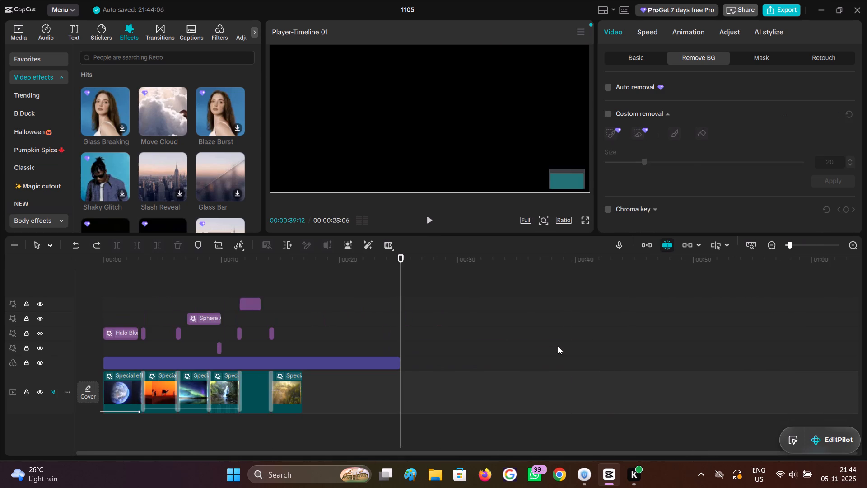
click(250, 307)
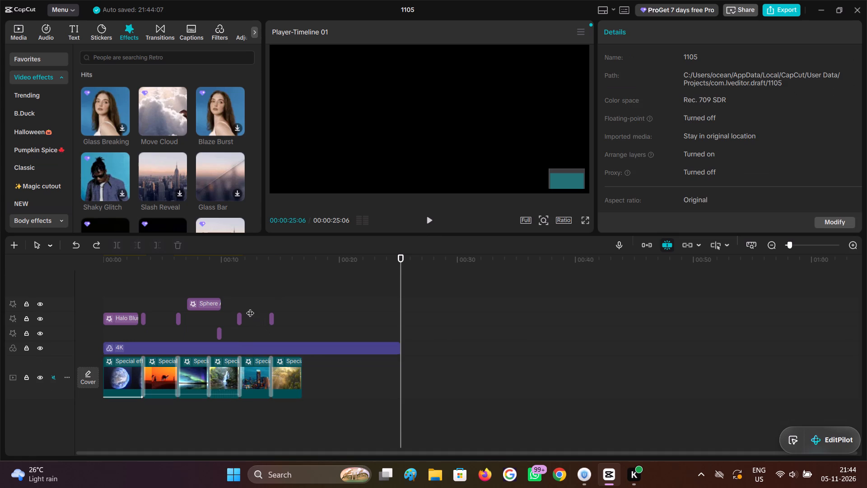
drag(249, 307, 234, 302)
ctrl+scroll(247, 310, up, 20)
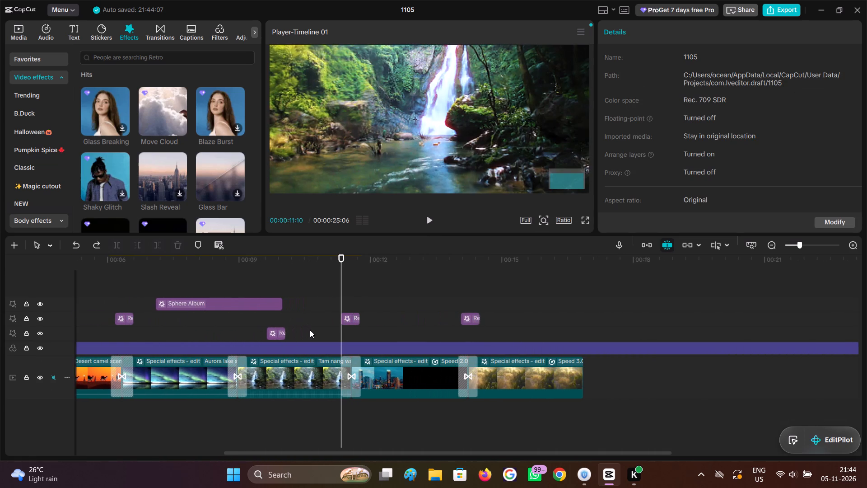
ctrl+scroll(354, 332, down, 9)
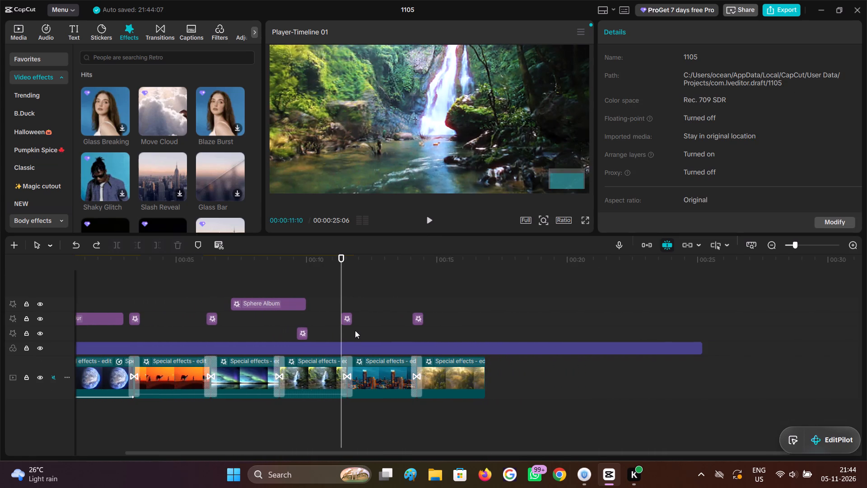
Undo the earlier edits, including the Halo Blur and Sphere Album effects, back to the Adjust1 adjustment layer.
key(ctrl+z)
key(ctrl+z)
key(ctrl+z)
key(ctrl+z)
key(ctrl+z)
key(ctrl+z)
key(ctrl+z)
key(ctrl+z)
key(ctrl+z)
key(ctrl+z)
key(ctrl+z)
key(ctrl+z)
key(ctrl+z)
key(ctrl+z)
key(ctrl+z)
key(ctrl+z)
key(ctrl+z)
key(ctrl+z)
key(ctrl+z)
key(ctrl+z)
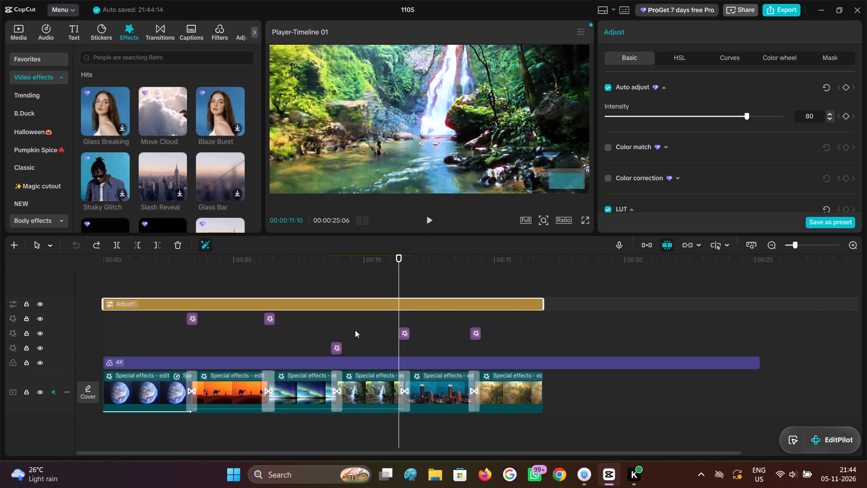
Delete the Adjust1 adjustment layer above the montage.
ctrl+scroll(355, 330, down, 3)
ctrl+scroll(187, 344, down, 4)
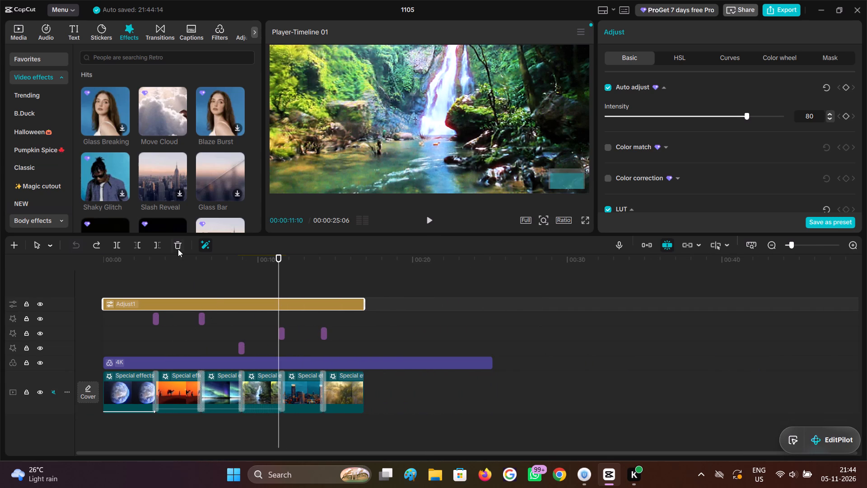
click(178, 249)
Set the Color of the Laser Expand effect on the aurora clip to 65.
click(189, 288)
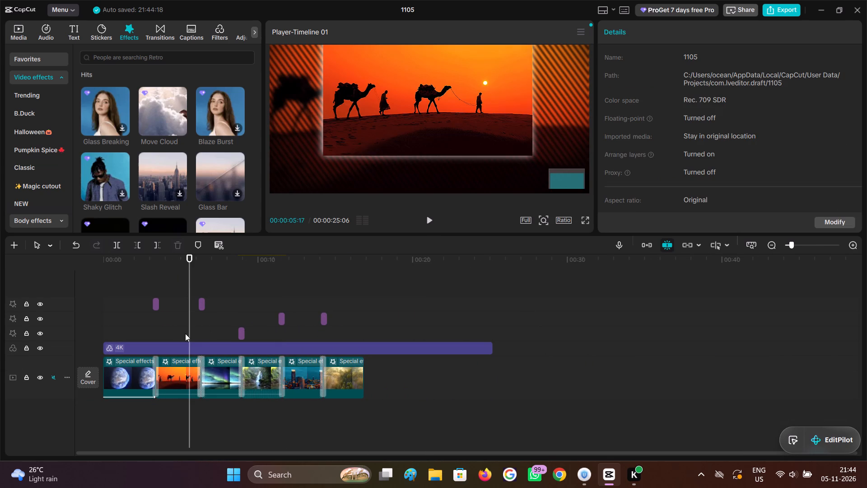
drag(185, 327, 180, 325)
click(178, 348)
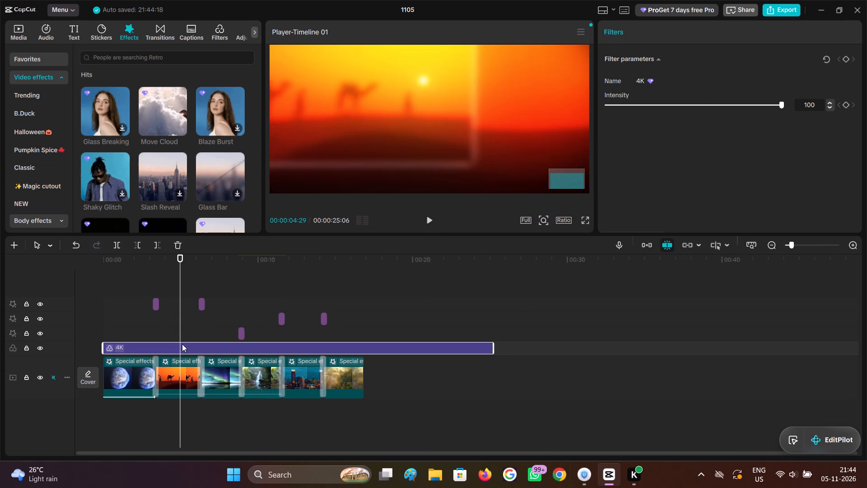
drag(180, 322, 200, 328)
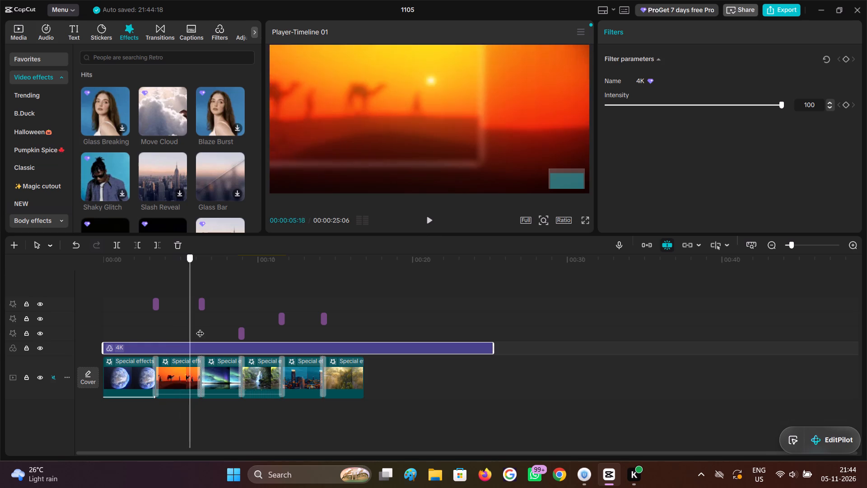
drag(200, 328, 214, 334)
click(222, 367)
drag(218, 324, 224, 328)
click(225, 361)
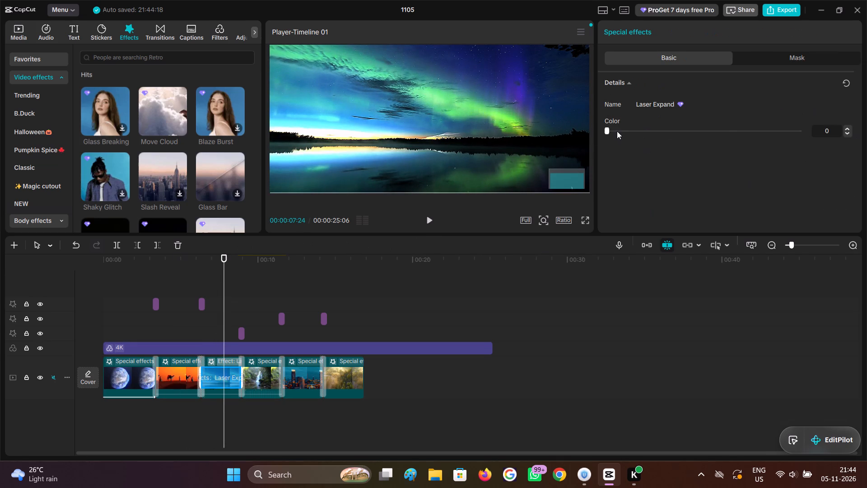
drag(617, 131, 732, 160)
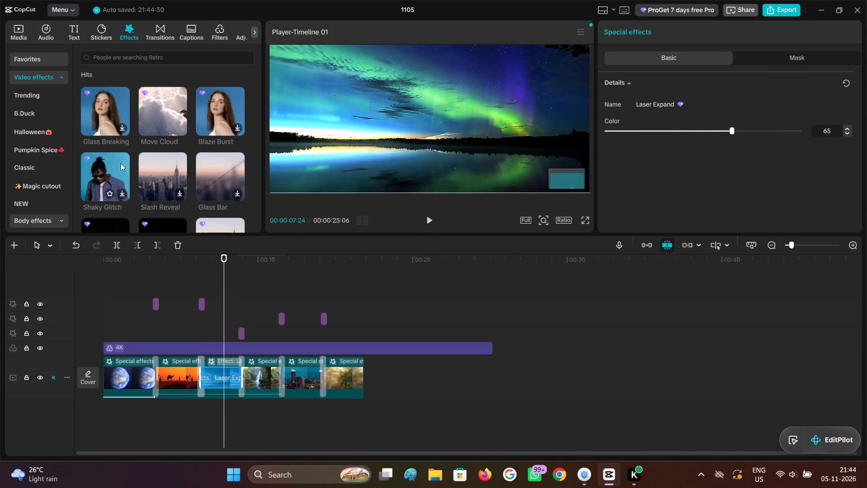
Play the montage from its beginning through to the last forest clip to review the effects and transitions.
click(101, 34)
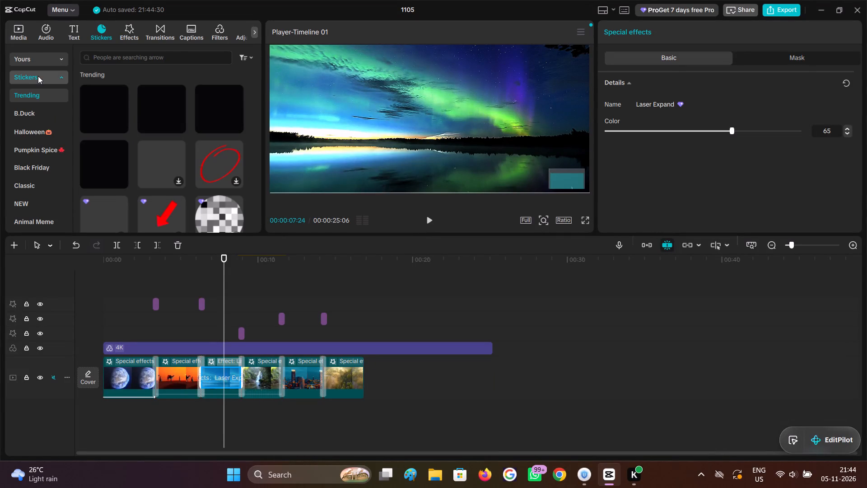
click(132, 294)
drag(132, 294, 57, 287)
key(space)
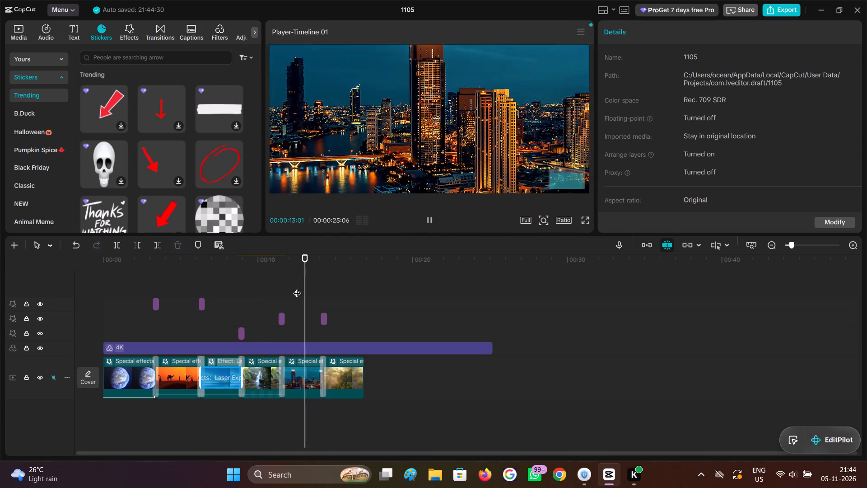
scroll(444, 193, up, 2)
ctrl+scroll(466, 179, down, 1)
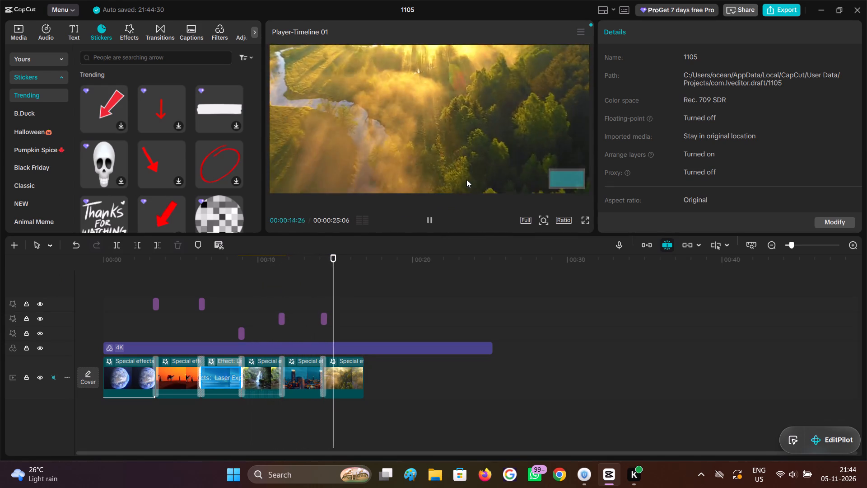
ctrl+scroll(466, 179, down, 4)
ctrl+scroll(466, 179, up, 4)
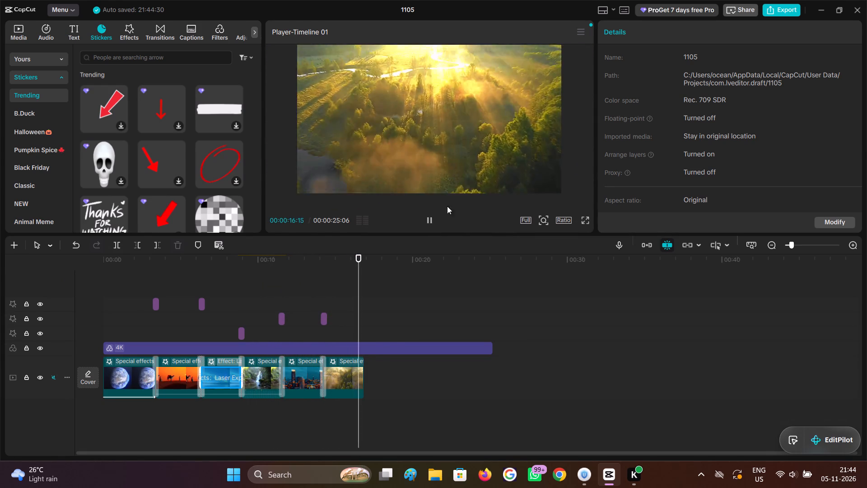
Delete the effect attached to the last clip, the sunlit forest and river.
click(355, 333)
click(343, 361)
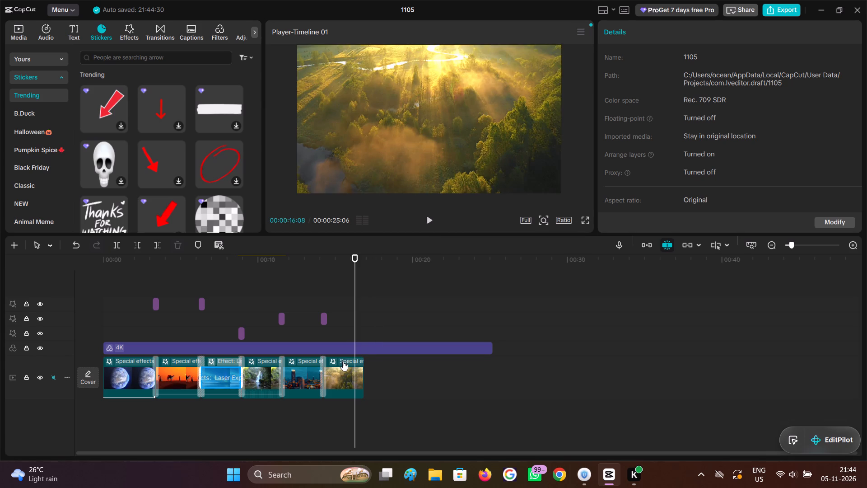
click(182, 248)
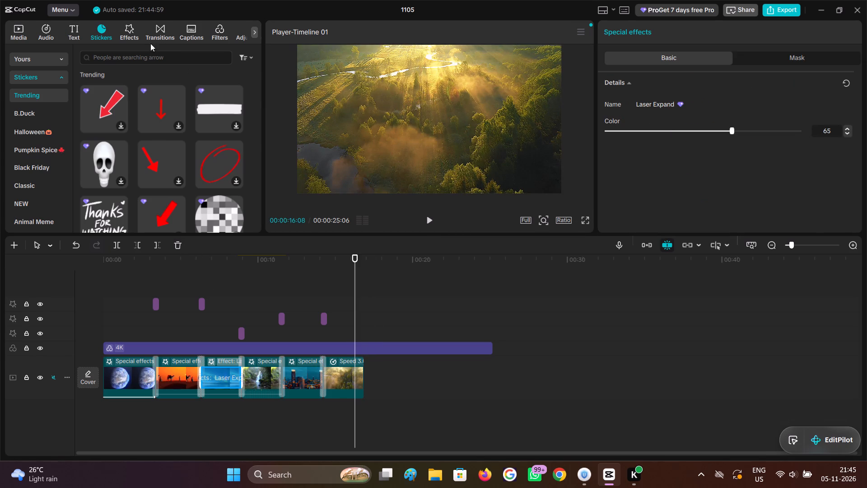
Apply the Glass Breaking video effect to the last forest clip and preview it across the clip.
click(131, 42)
click(90, 98)
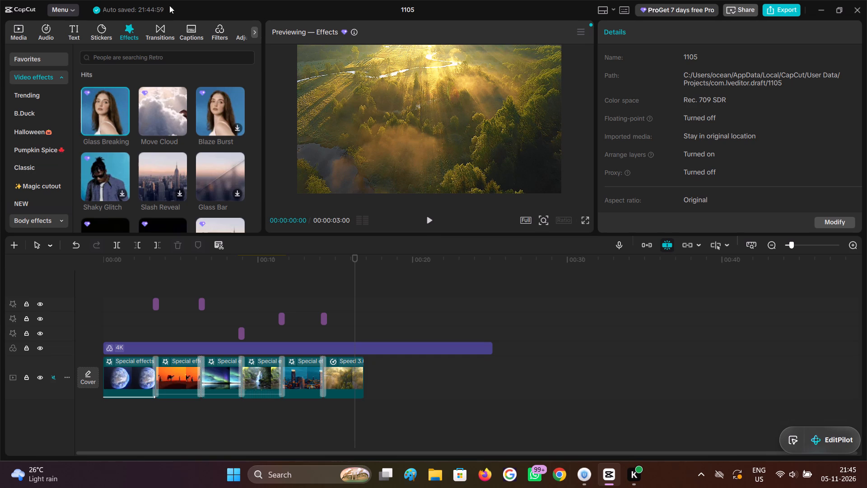
drag(99, 113, 325, 376)
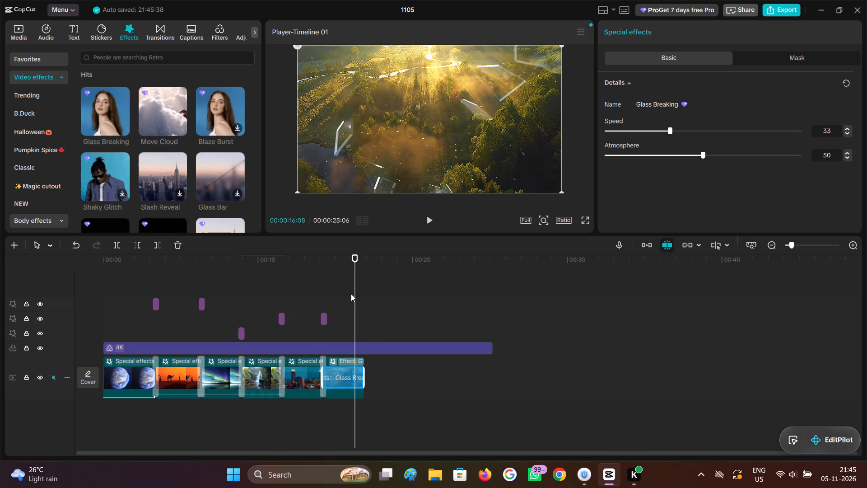
click(345, 318)
drag(345, 318, 327, 317)
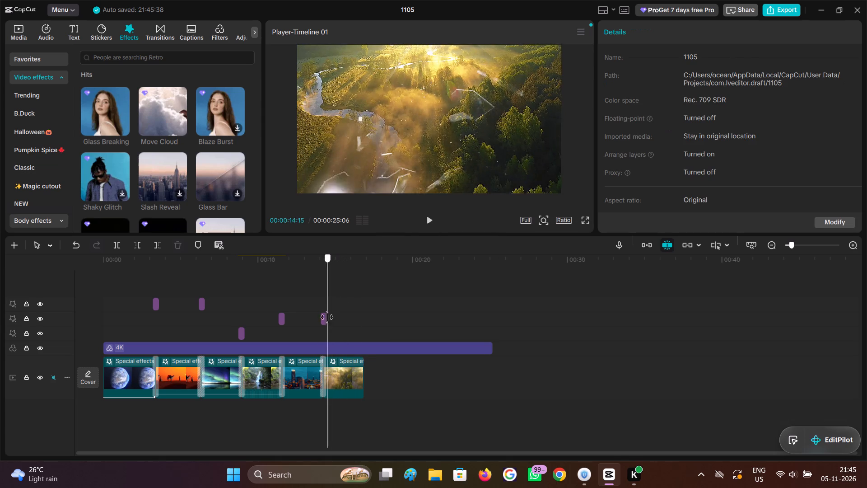
drag(327, 317, 344, 325)
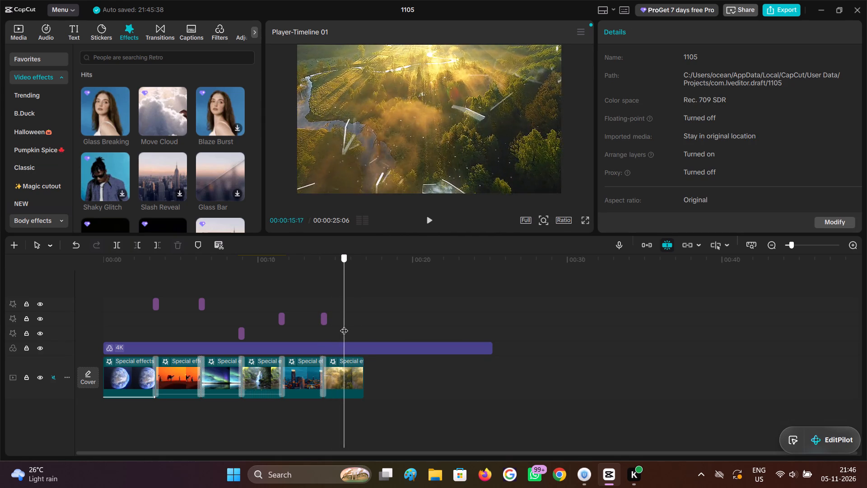
drag(344, 325, 352, 330)
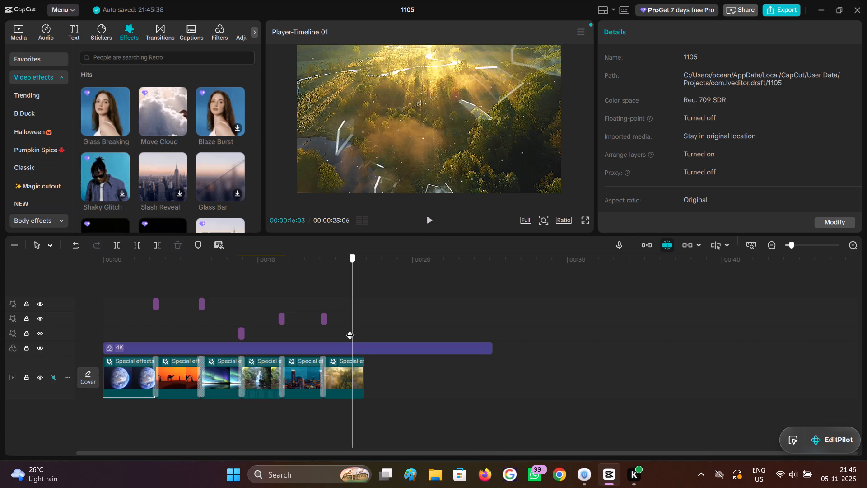
Add the white butterfly sticker from the Classic category above the last forest clip, starting near the clip's beginning.
click(103, 31)
click(34, 152)
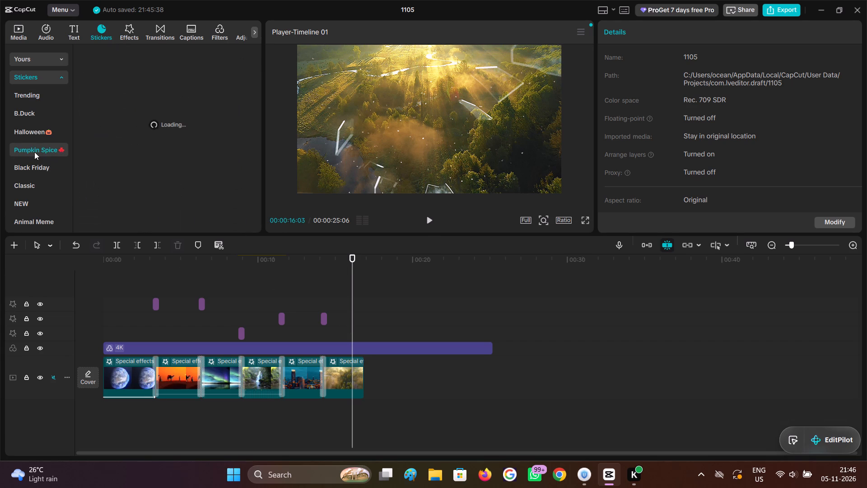
click(34, 165)
click(41, 189)
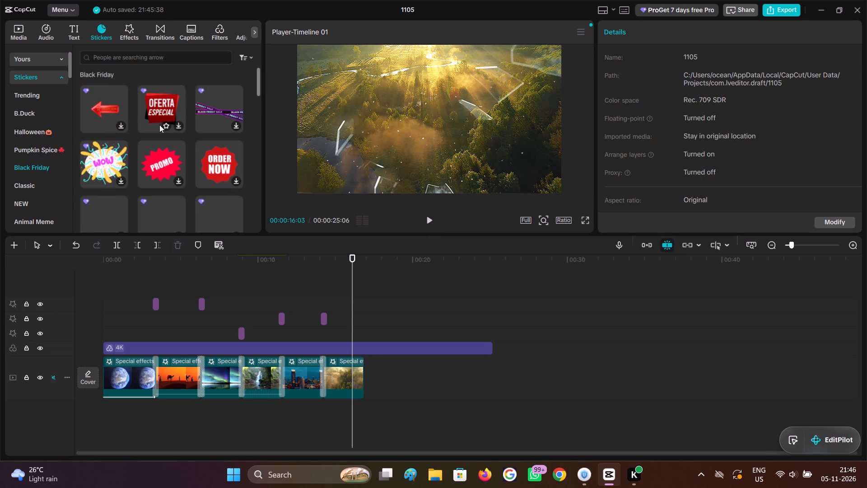
click(154, 108)
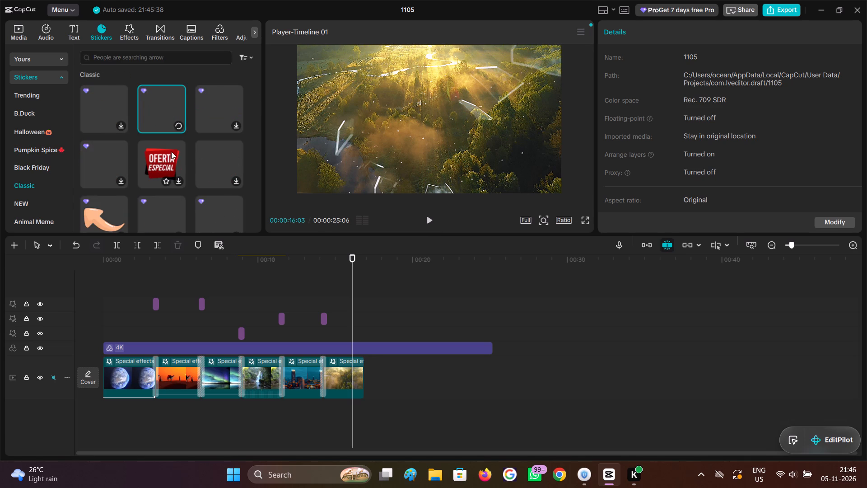
click(167, 155)
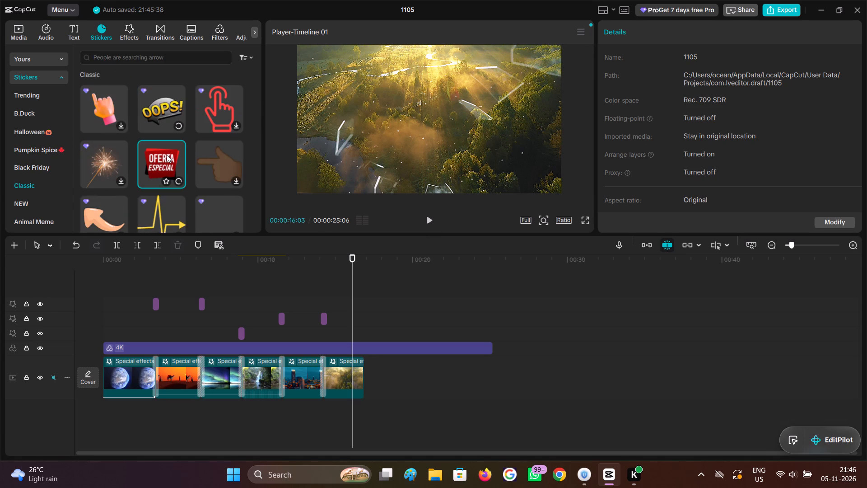
scroll(170, 165, down, 1)
click(168, 166)
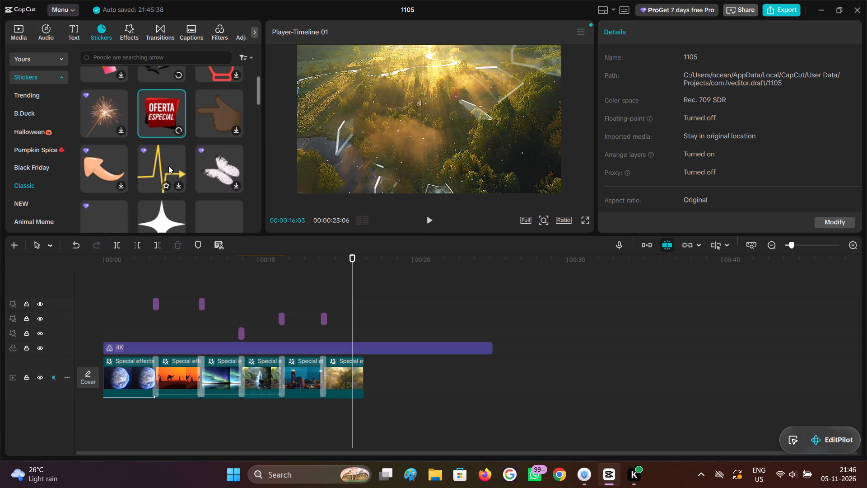
click(219, 163)
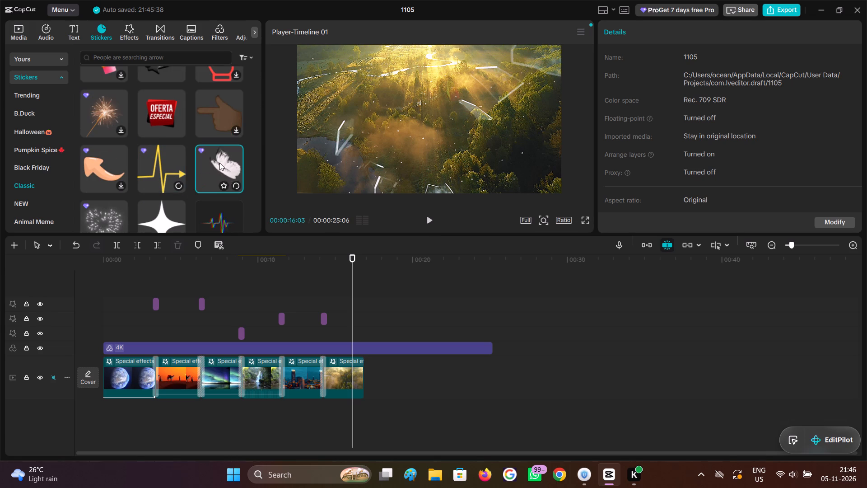
drag(219, 163, 328, 306)
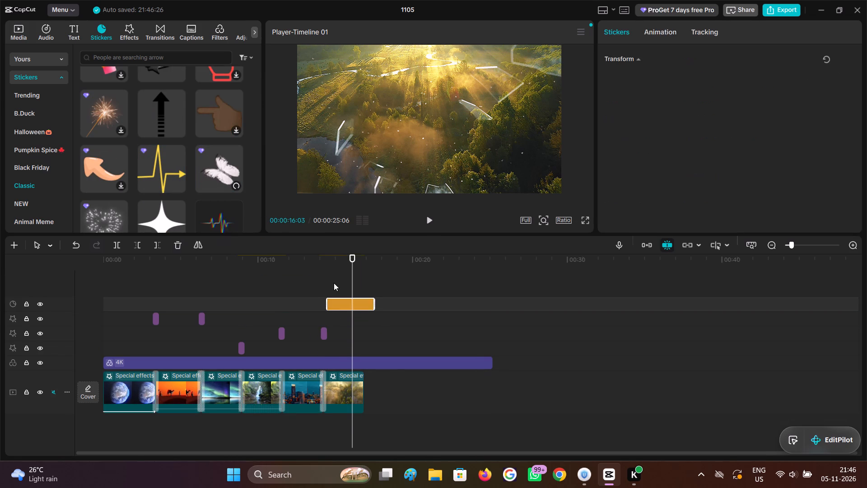
Scale the butterfly sticker to 51%, rotate it to 57.94°, and play the section to check it.
click(334, 283)
drag(334, 283, 345, 292)
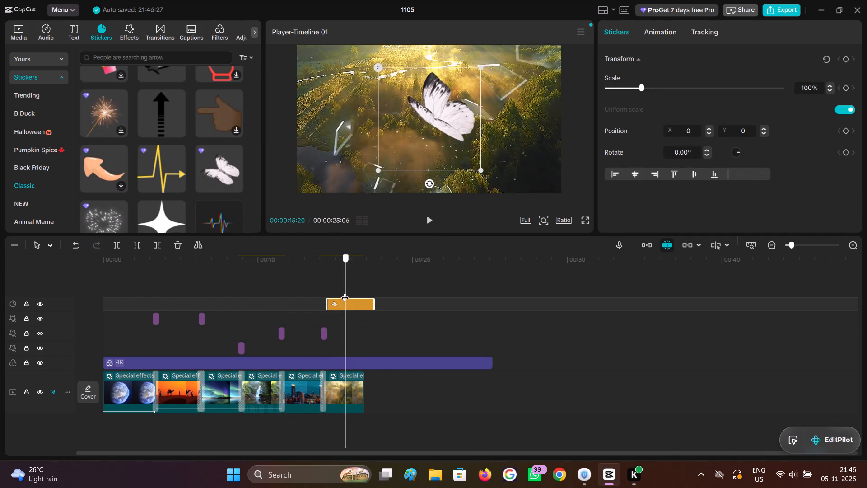
drag(345, 292, 340, 290)
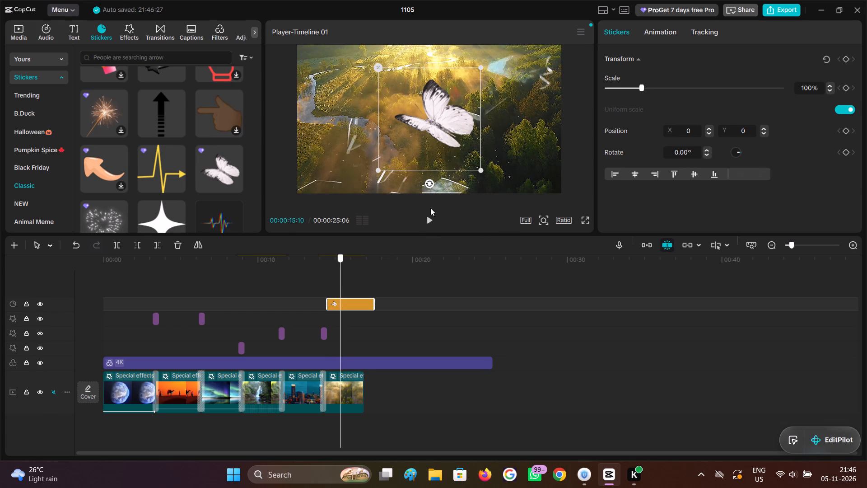
drag(478, 169, 433, 141)
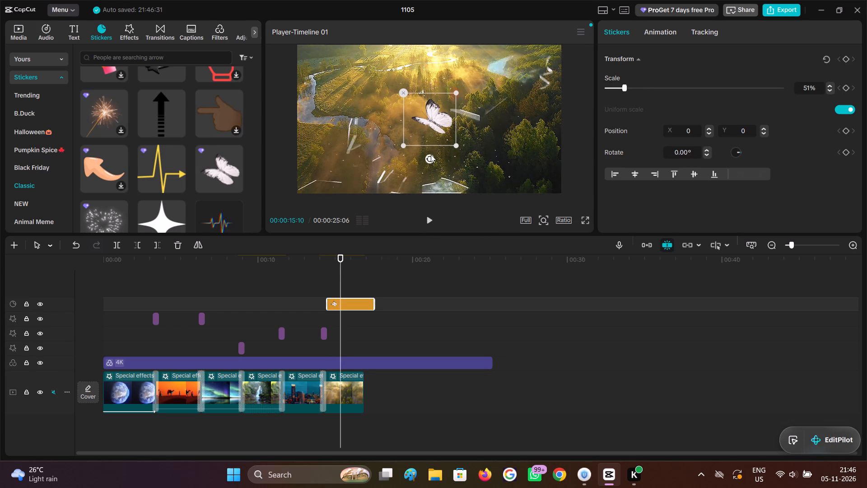
drag(427, 161, 381, 147)
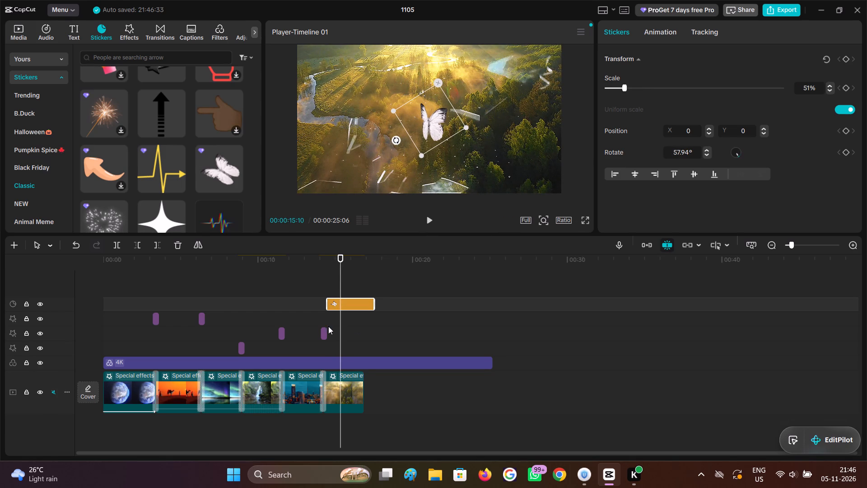
click(336, 324)
drag(336, 324, 325, 325)
key(space)
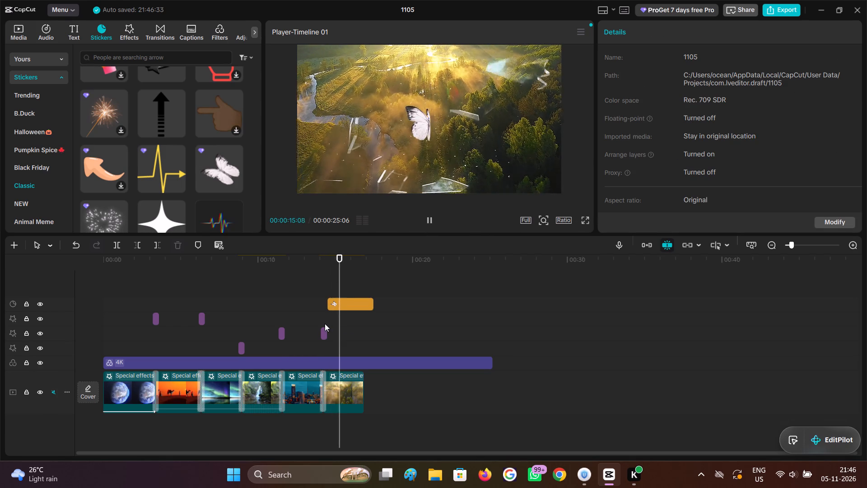
key(space)
key(space)
key(space)
Rotate the butterfly sticker back to 0.00° and briefly play the forest clip to check it.
click(350, 307)
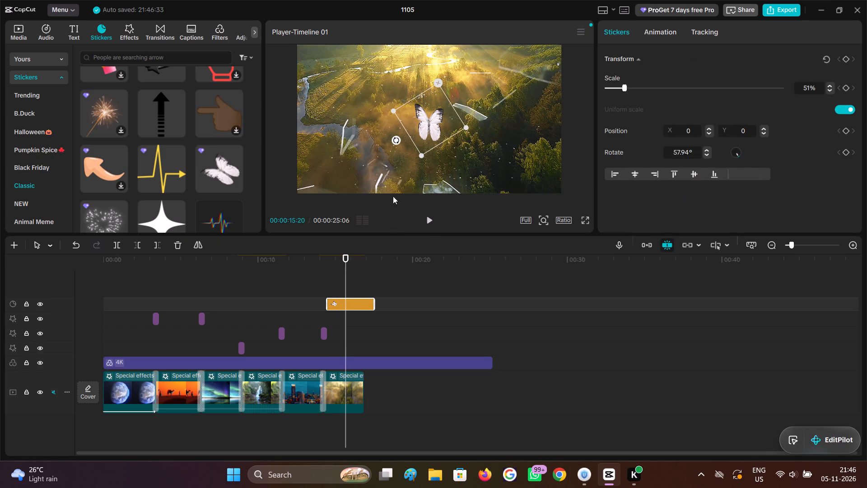
drag(395, 143, 430, 155)
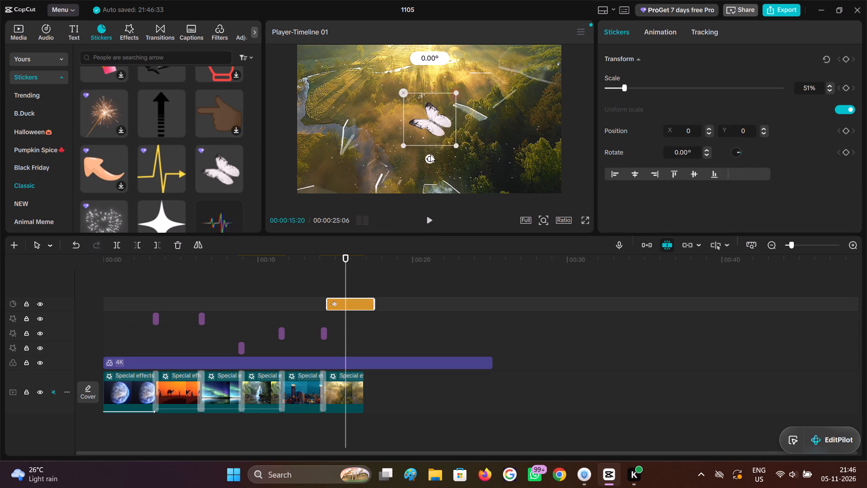
drag(430, 155, 431, 158)
key(space)
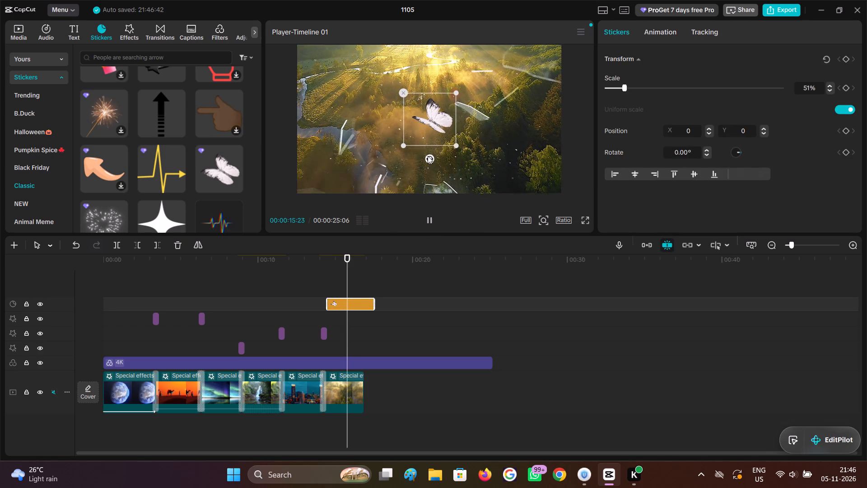
key(space)
Move the butterfly sticker to the lower-right corner of the video frame, at about X 2018, Y -993, previewing during placement.
drag(425, 122, 559, 189)
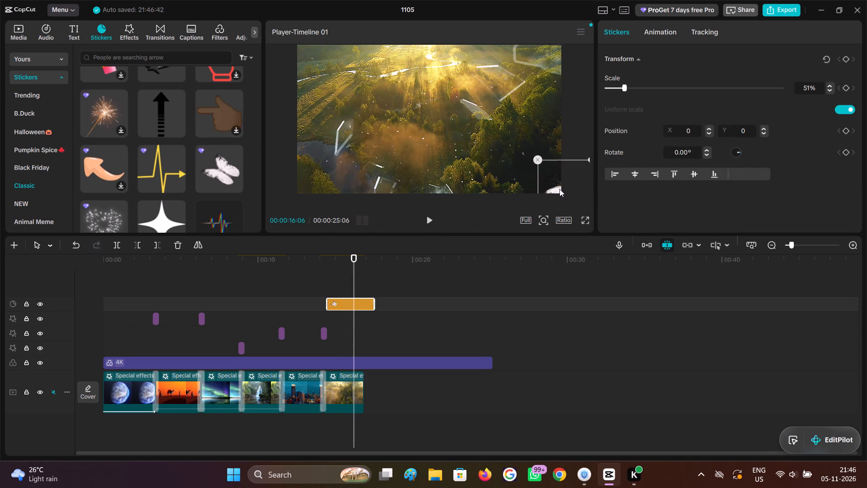
drag(559, 189, 545, 179)
key(space)
drag(545, 179, 489, 143)
key(space)
key(space)
key(space)
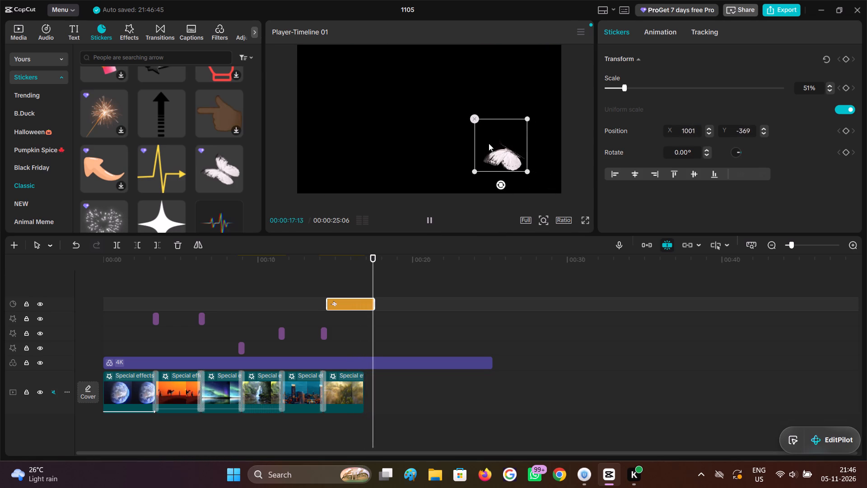
drag(489, 143, 564, 190)
key(space)
key(space)
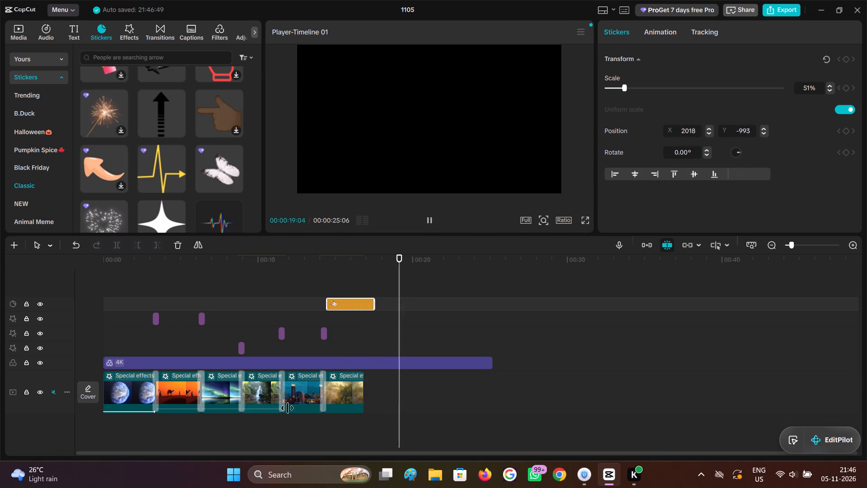
Position the butterfly at X 2043, Y -1014 and add a Transform keyframe at the sticker's start, 00:00:14:15.
double_click(328, 341)
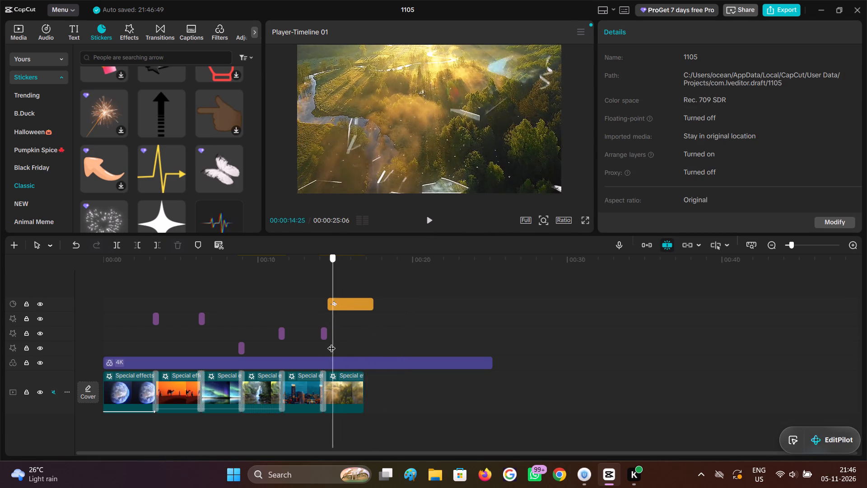
ctrl+scroll(352, 337, up, 20)
ctrl+scroll(352, 337, up, 10)
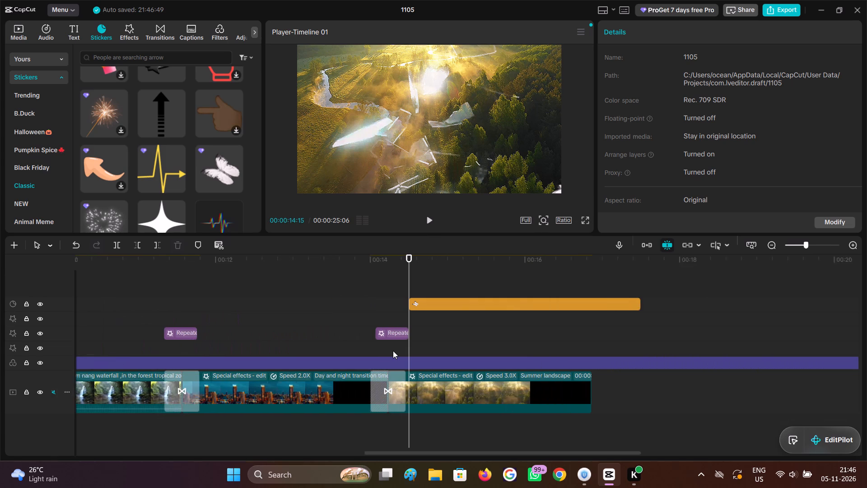
click(393, 350)
drag(393, 350, 388, 347)
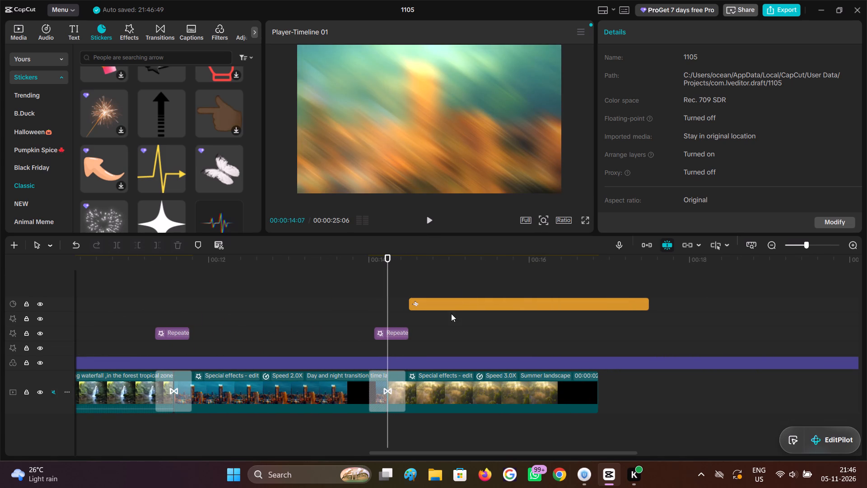
double_click(411, 346)
click(433, 299)
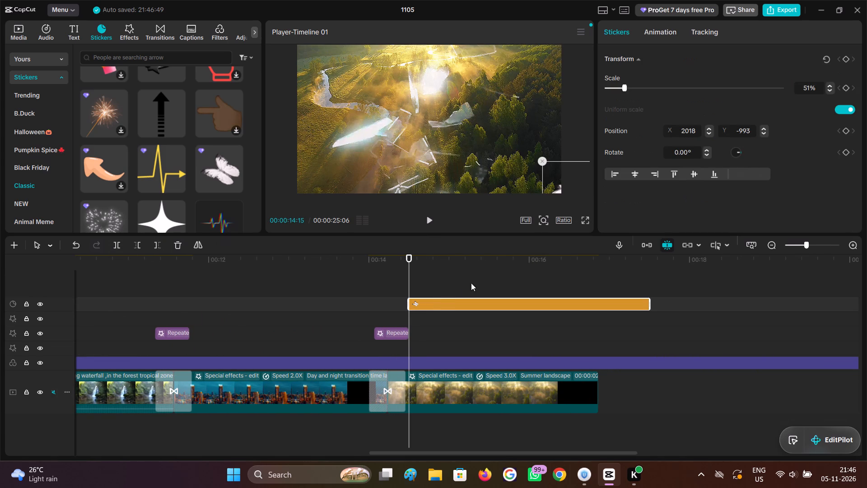
click(573, 179)
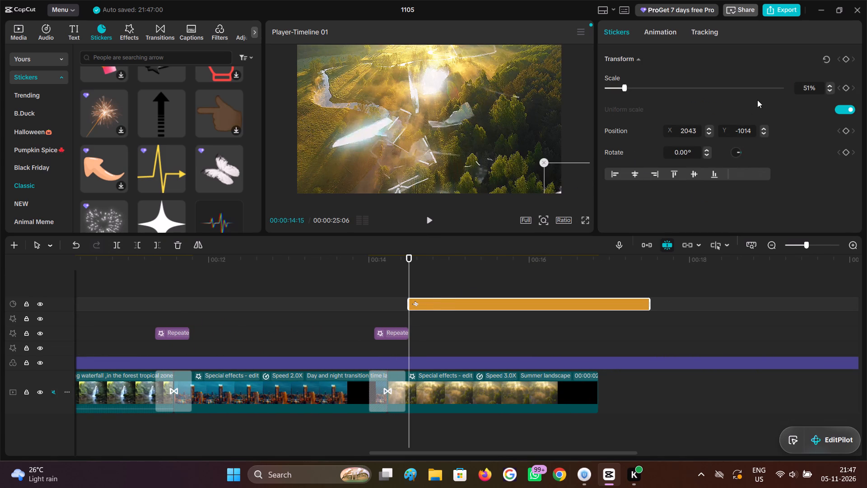
scroll(757, 107, down, 1)
click(848, 61)
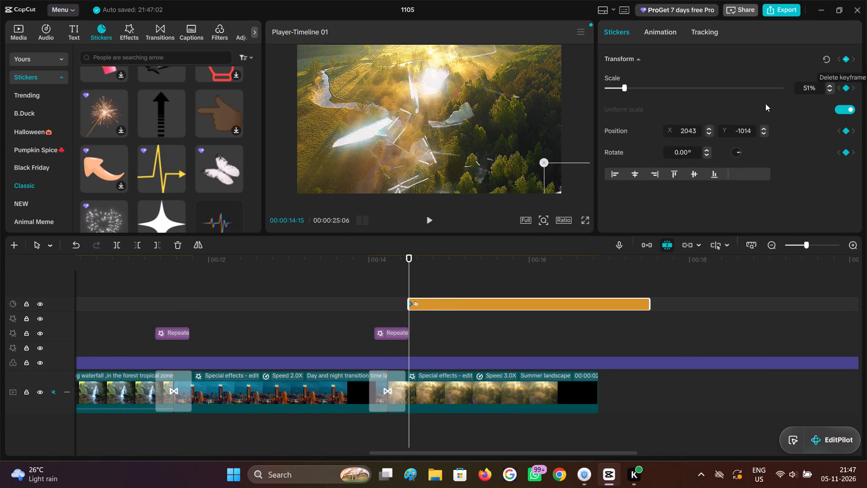
At 00:00:15:27, move the butterfly past the frame's upper-left corner to X -2303, Y 1272 to create a second position keyframe.
drag(410, 342, 522, 340)
drag(567, 182, 543, 160)
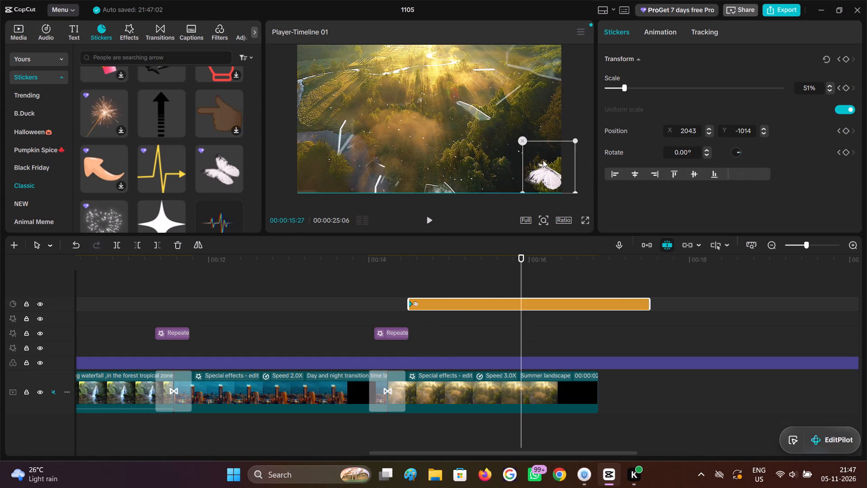
drag(543, 160, 279, 24)
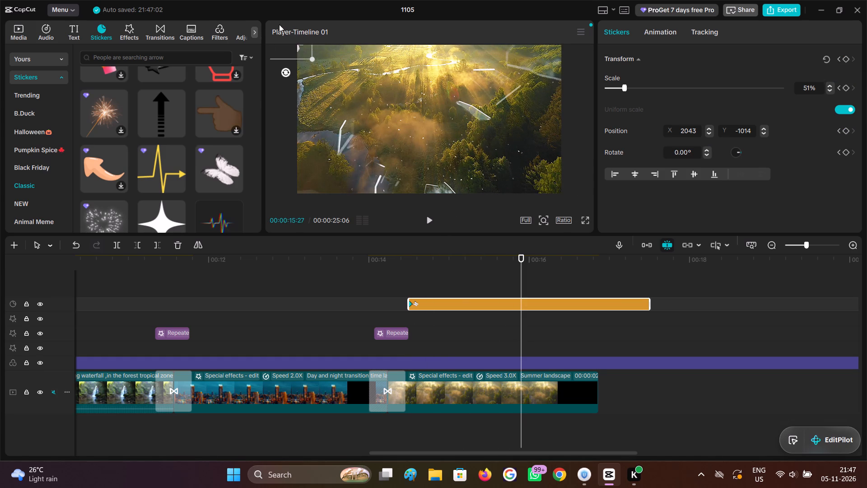
drag(279, 24, 270, 23)
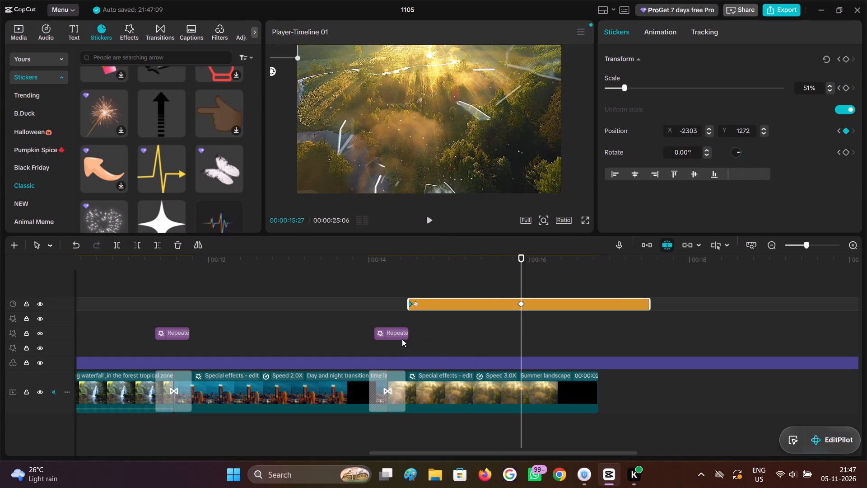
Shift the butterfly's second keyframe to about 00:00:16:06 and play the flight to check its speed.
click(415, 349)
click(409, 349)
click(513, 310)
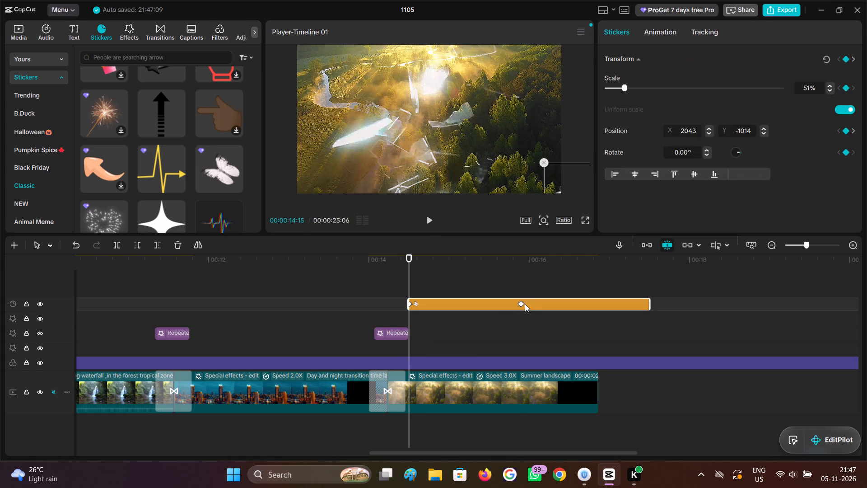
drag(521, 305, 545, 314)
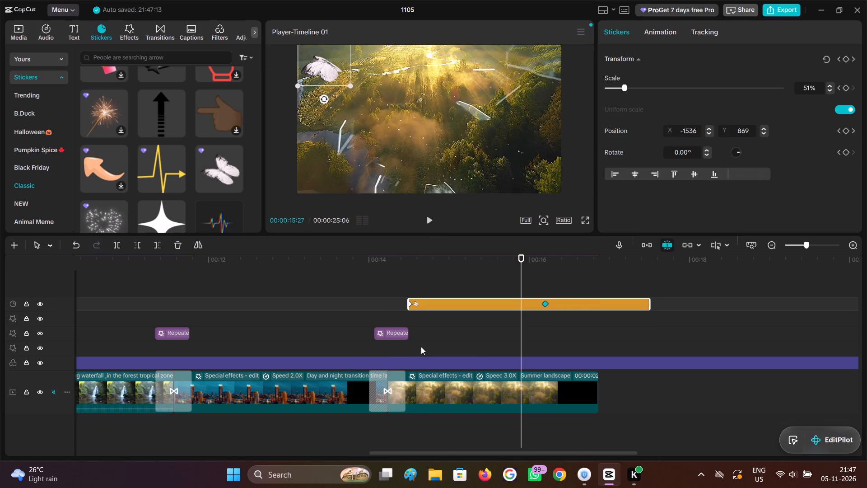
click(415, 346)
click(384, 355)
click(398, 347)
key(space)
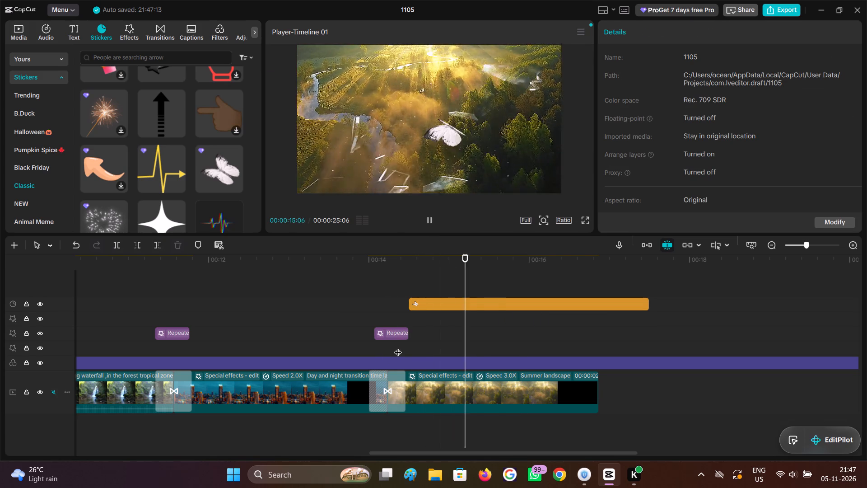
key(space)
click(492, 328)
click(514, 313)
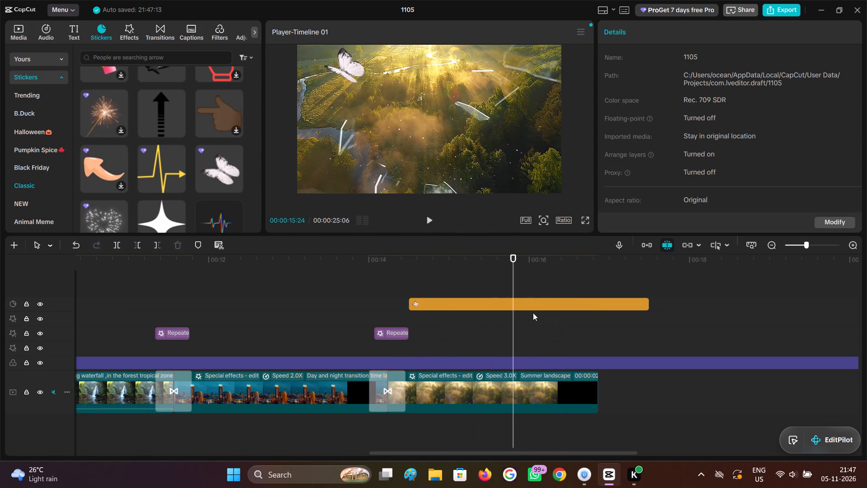
Move the butterfly's second keyframe to the end of the forest clip and play the slower flight.
click(539, 305)
drag(543, 307, 602, 307)
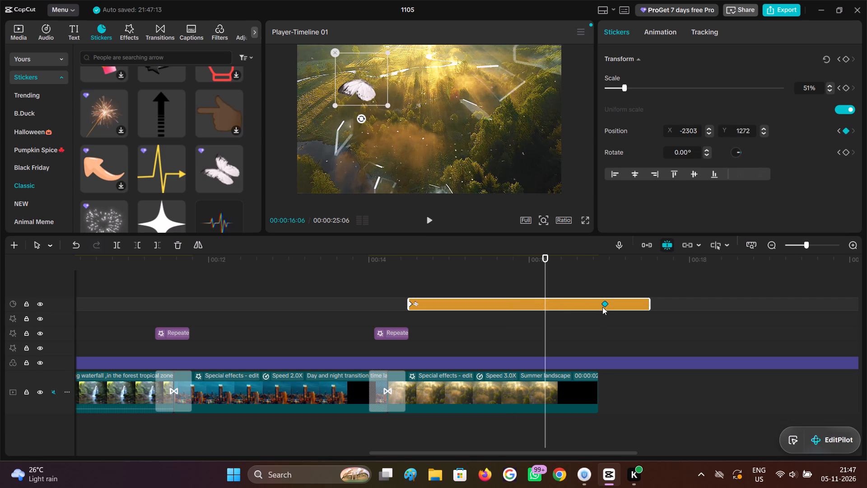
drag(602, 307, 598, 305)
click(398, 349)
key(space)
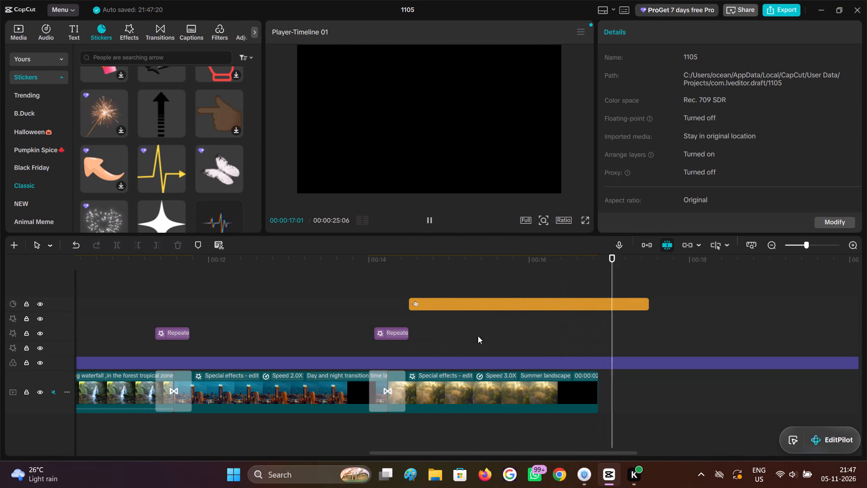
click(504, 345)
Examine the tracking options available for the butterfly sticker.
ctrl+scroll(503, 348, down, 10)
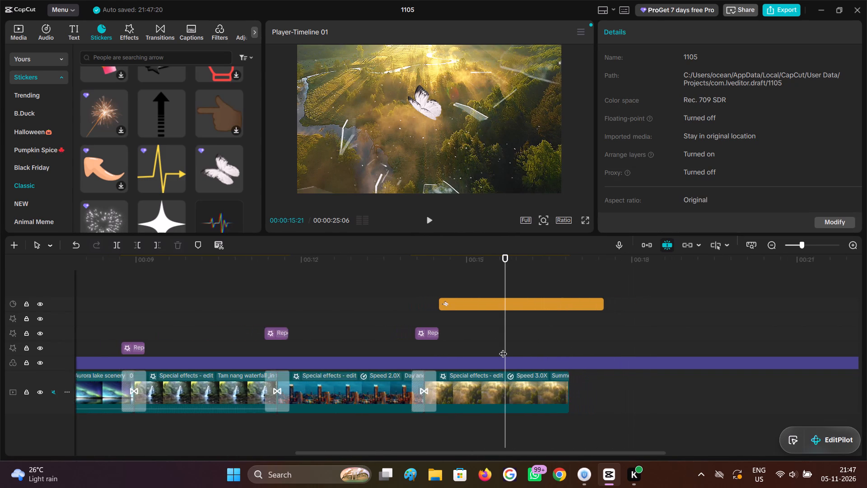
ctrl+scroll(503, 348, down, 14)
click(490, 300)
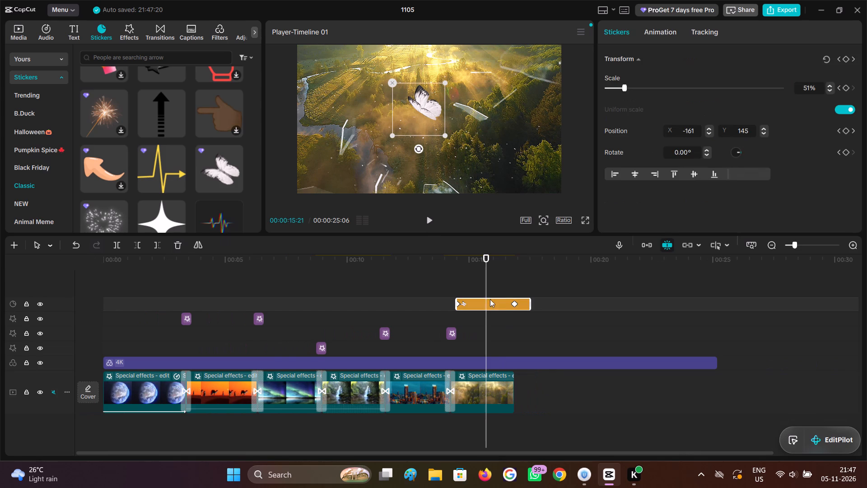
click(689, 38)
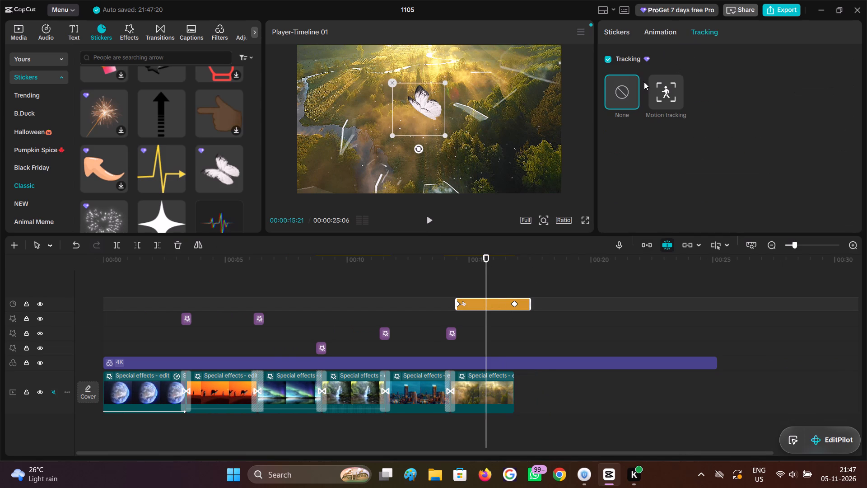
ctrl+scroll(406, 333, down, 6)
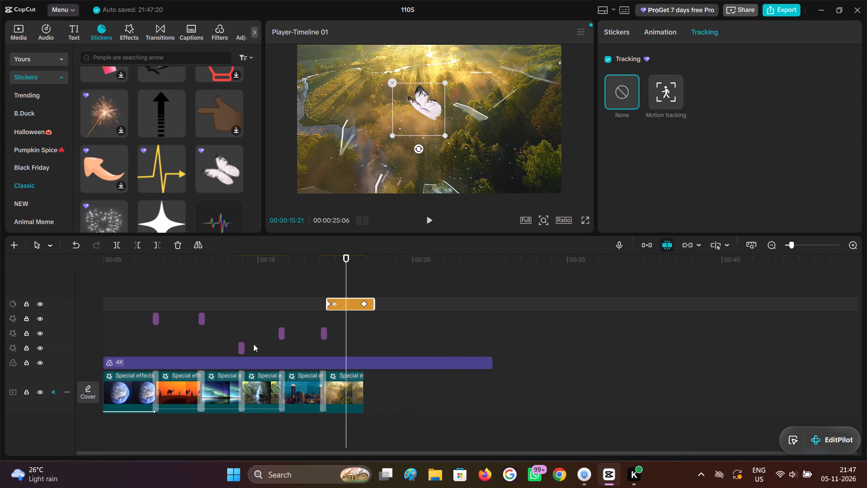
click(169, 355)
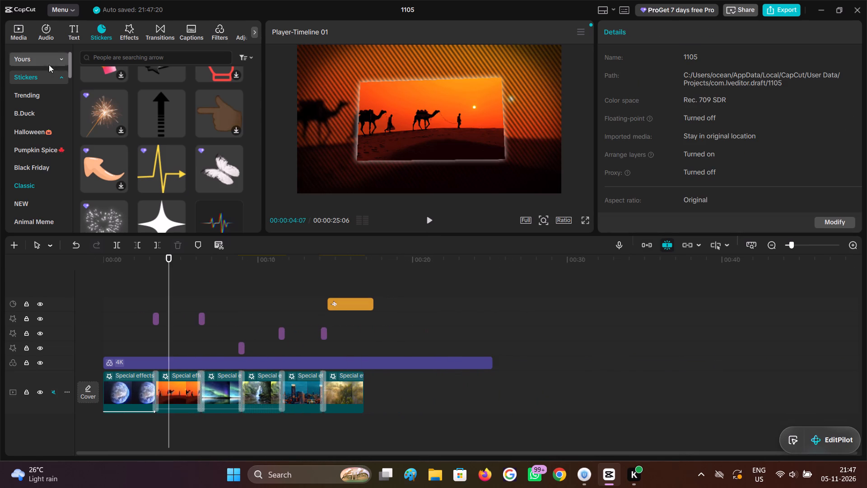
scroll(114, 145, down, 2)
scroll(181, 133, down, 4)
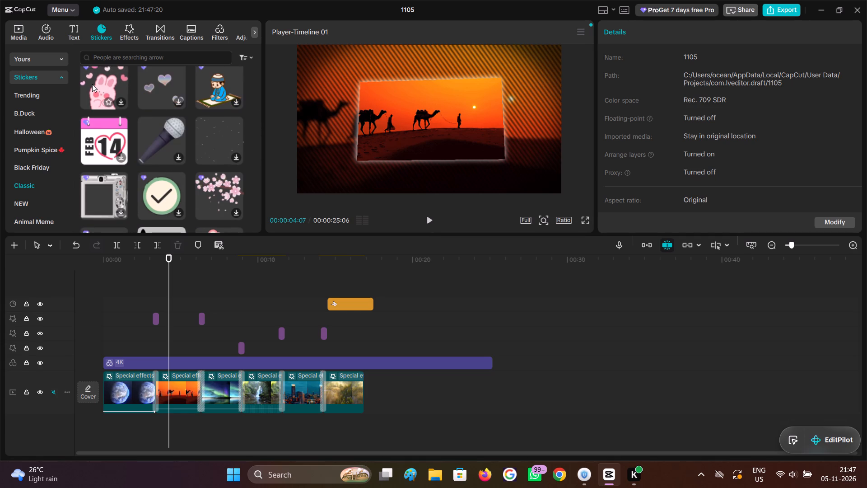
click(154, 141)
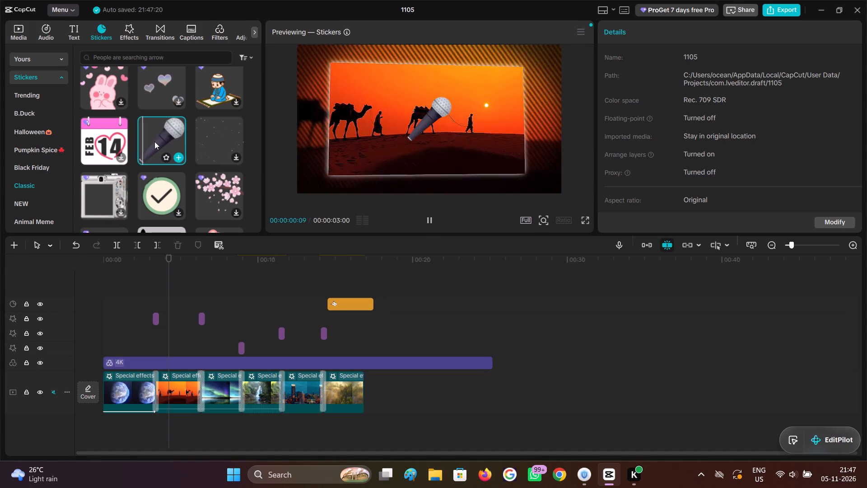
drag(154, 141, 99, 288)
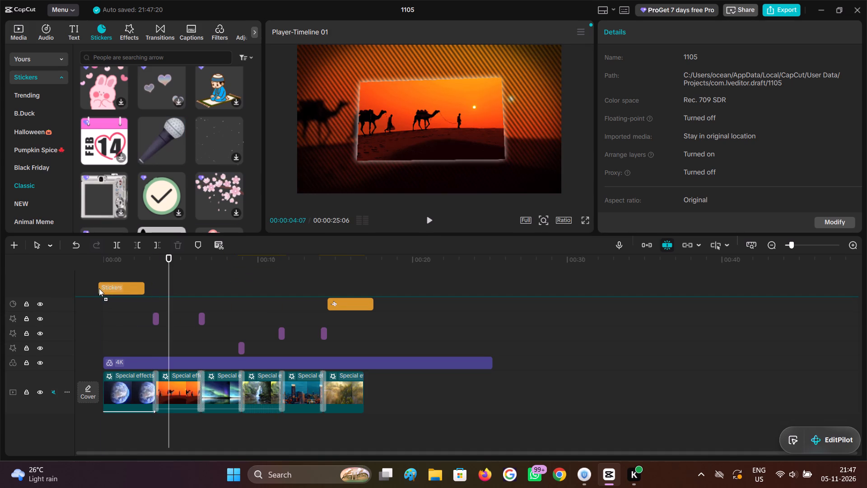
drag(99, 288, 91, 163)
Add the Classic FEB 14 calendar sticker above the Earth clip, starting at 00:00:00:00, and scrub through it to check its animation.
click(105, 127)
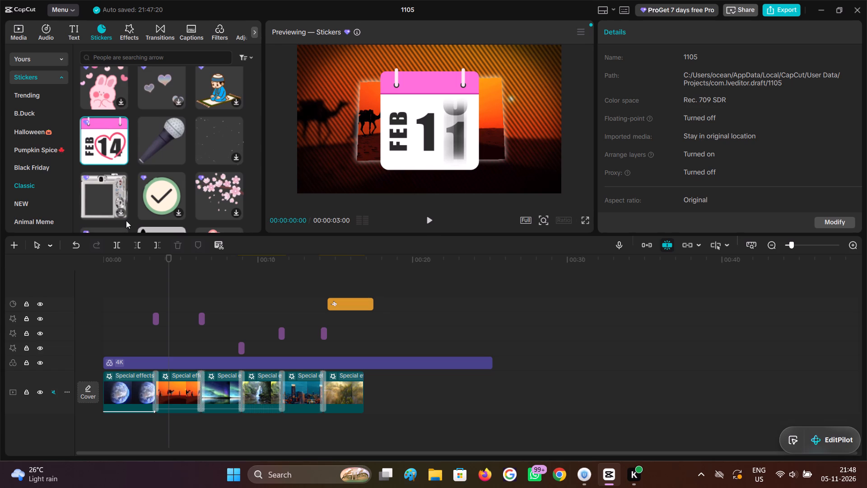
click(107, 136)
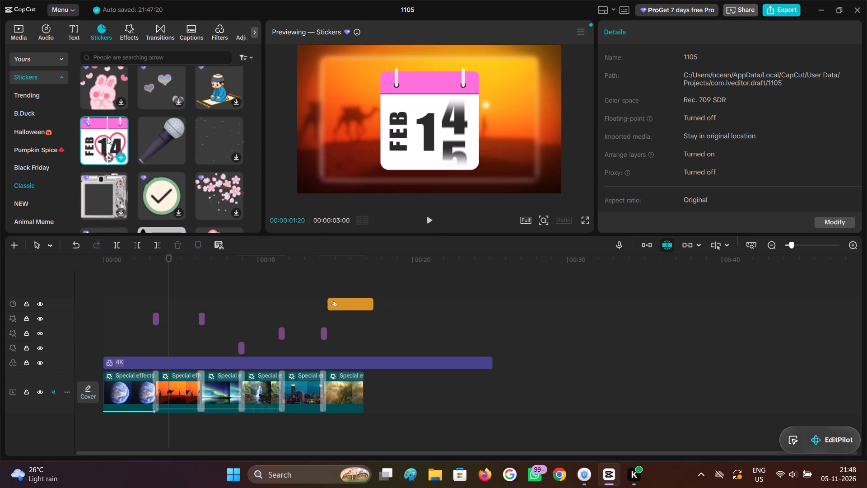
drag(108, 132, 101, 286)
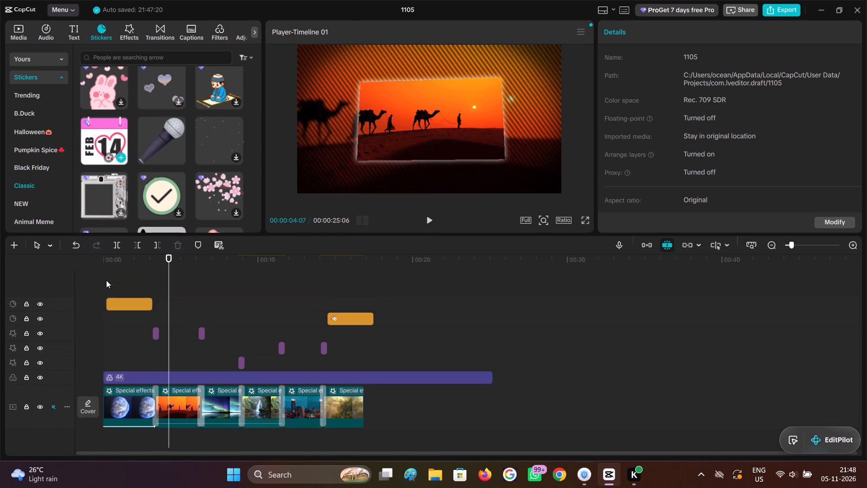
double_click(110, 278)
drag(117, 301, 104, 298)
drag(107, 293, 103, 292)
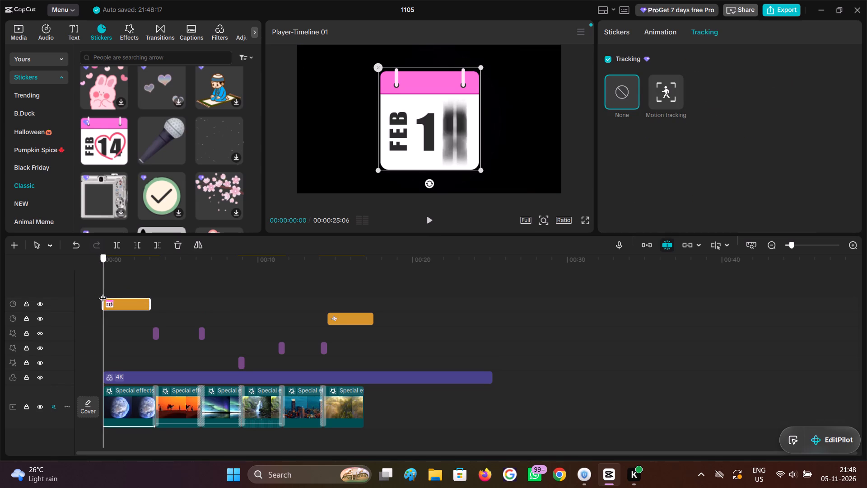
drag(103, 292, 126, 302)
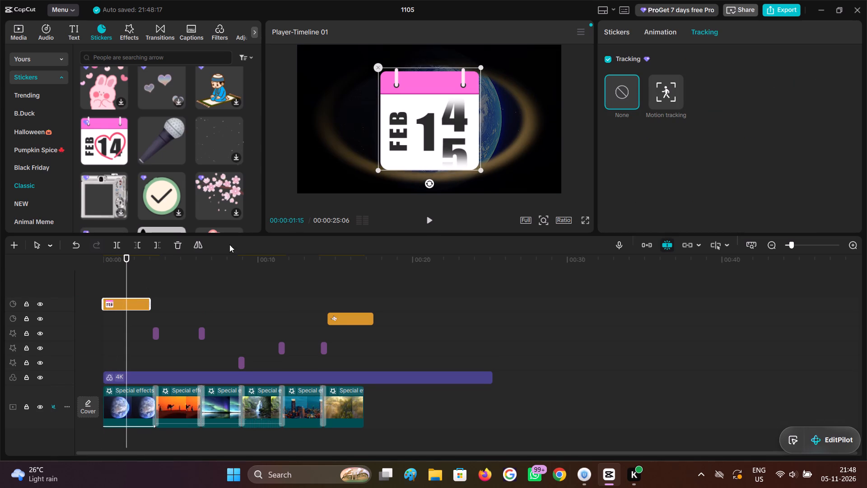
click(116, 280)
drag(116, 281, 108, 283)
click(114, 302)
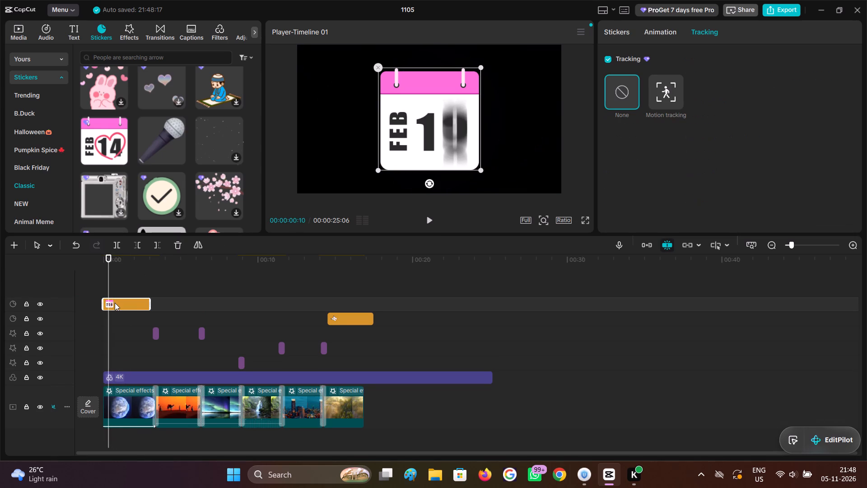
Scale the calendar sticker down to a little under half its size, keeping it centred over the Earth clip.
click(634, 37)
scroll(655, 150, down, 2)
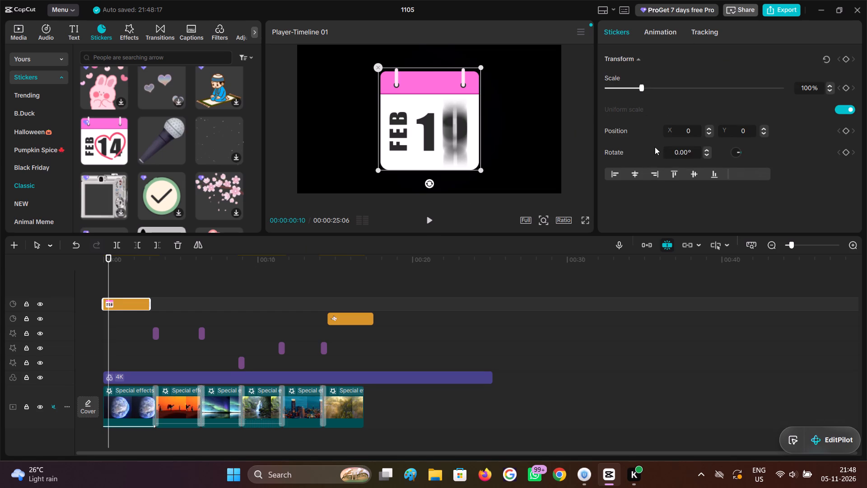
drag(643, 89, 625, 85)
Give the calendar sticker the clockwise washer-style In animation with a 1.3 s duration and play the opening to check it.
click(643, 39)
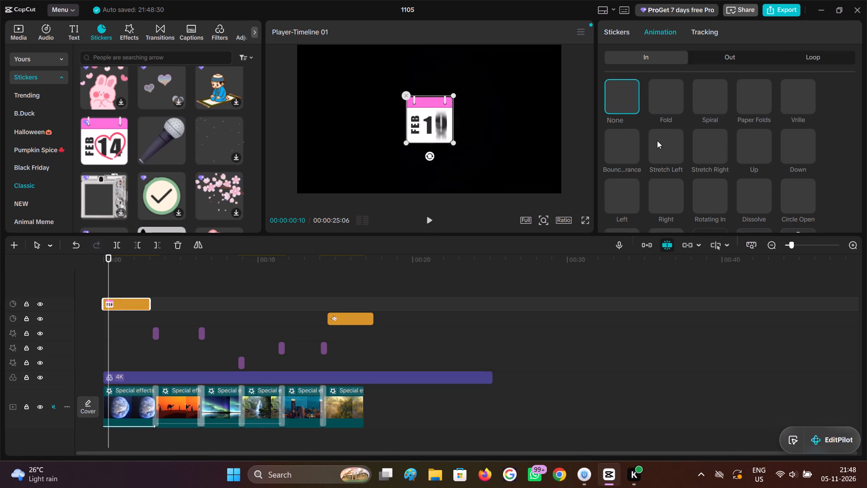
scroll(667, 175, down, 2)
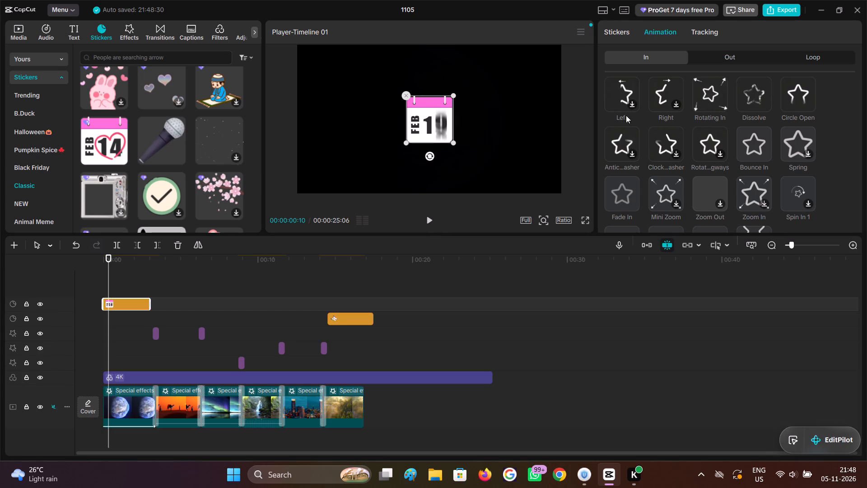
click(626, 136)
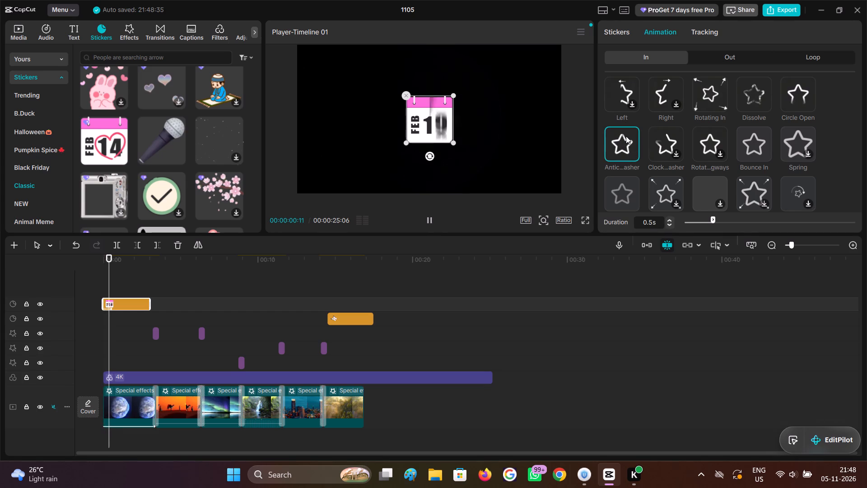
click(626, 136)
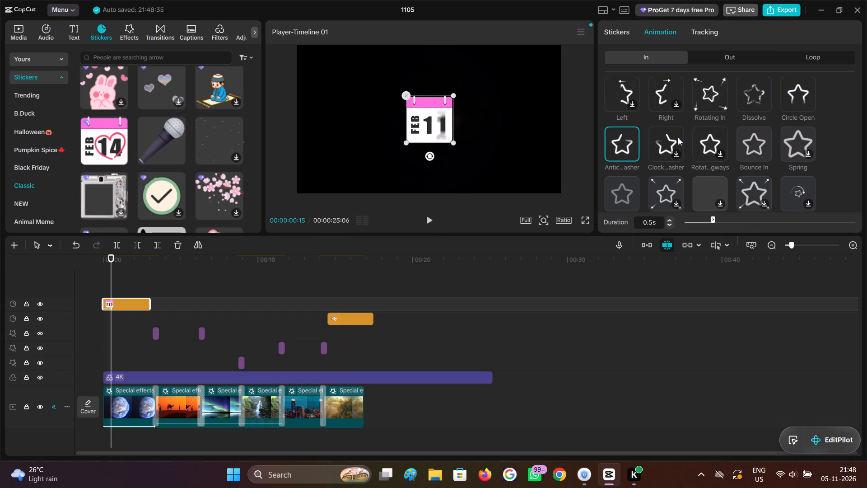
click(675, 136)
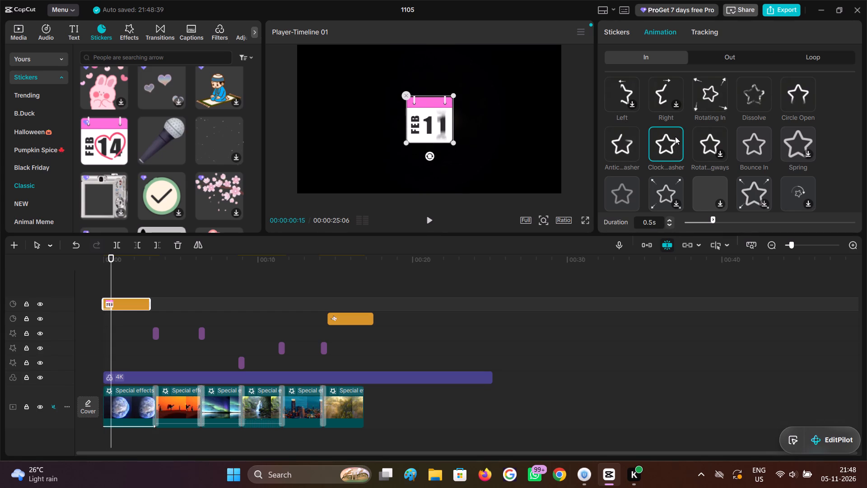
click(758, 223)
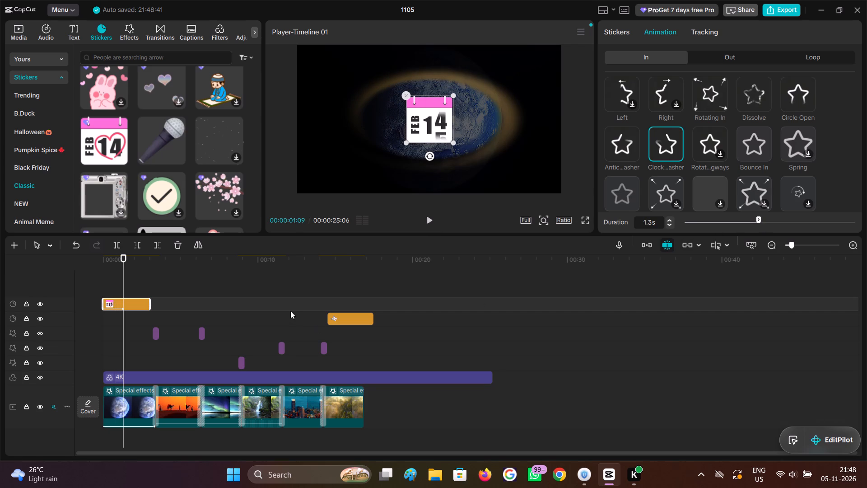
drag(122, 347, 126, 349)
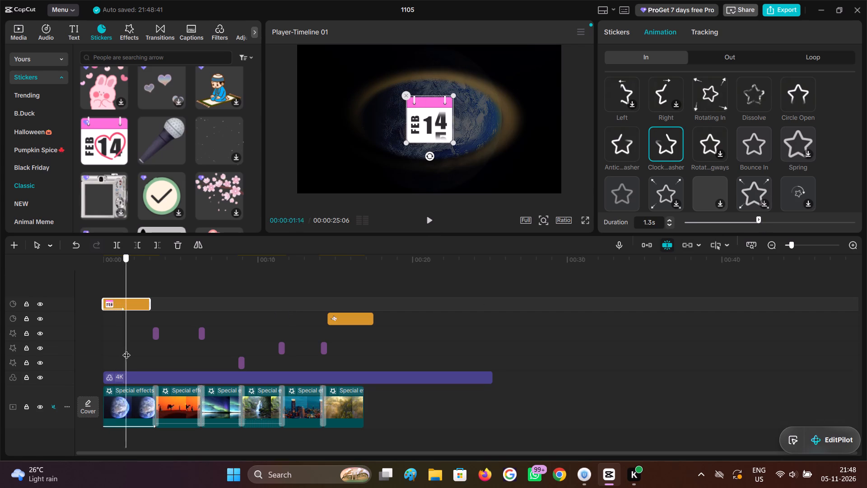
drag(126, 349, 158, 366)
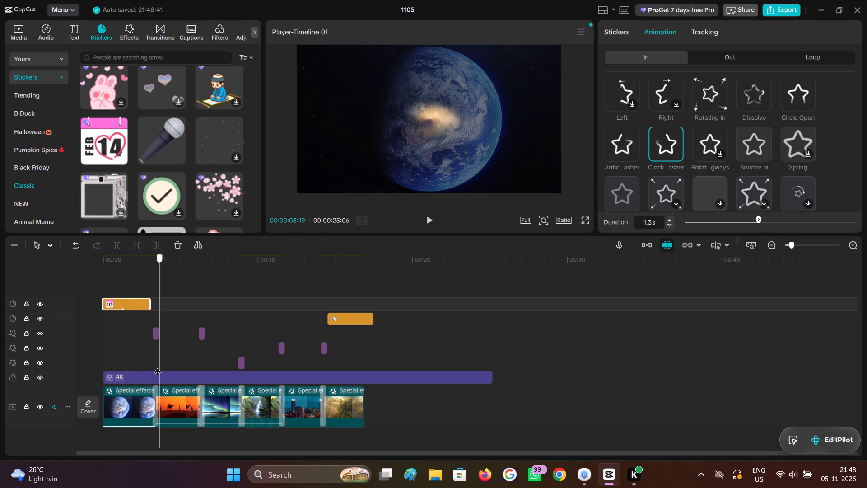
drag(158, 366, 93, 353)
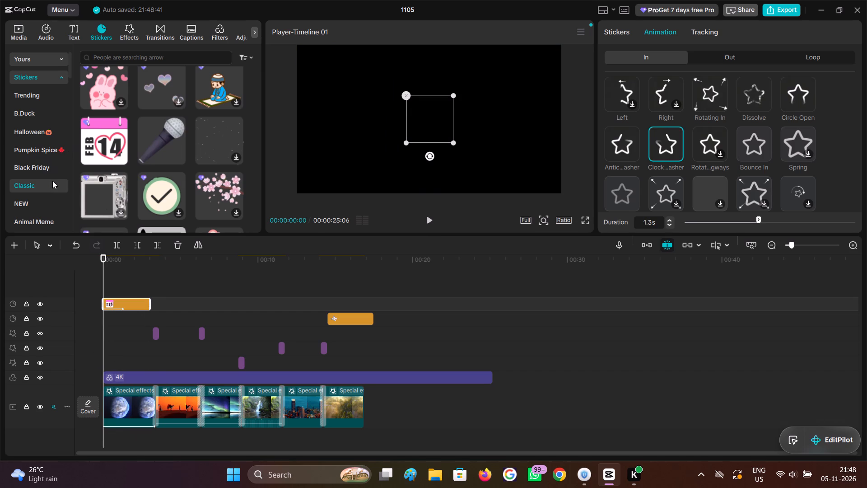
key(space)
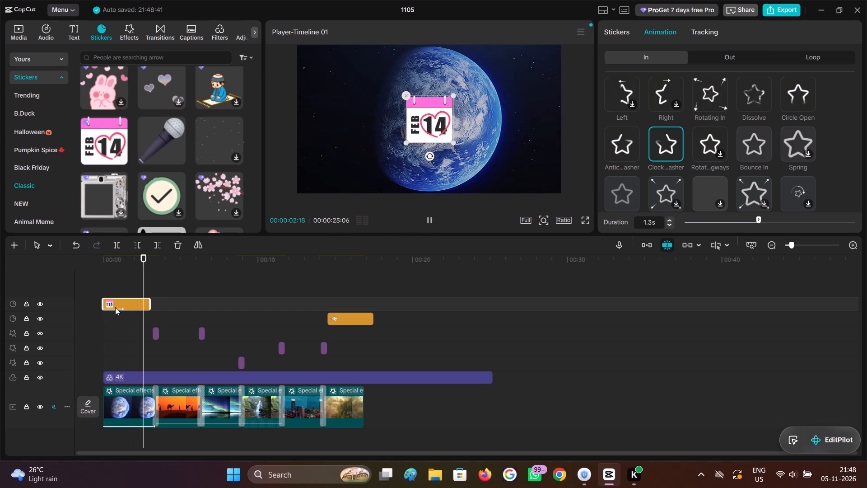
key(space)
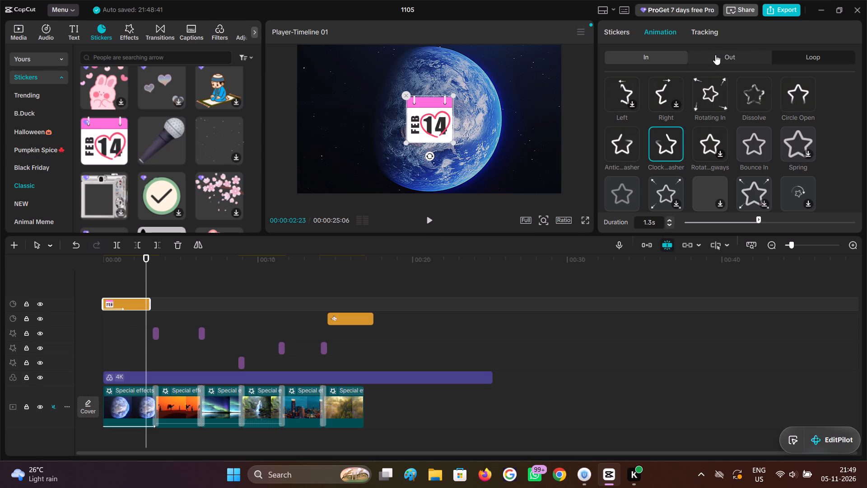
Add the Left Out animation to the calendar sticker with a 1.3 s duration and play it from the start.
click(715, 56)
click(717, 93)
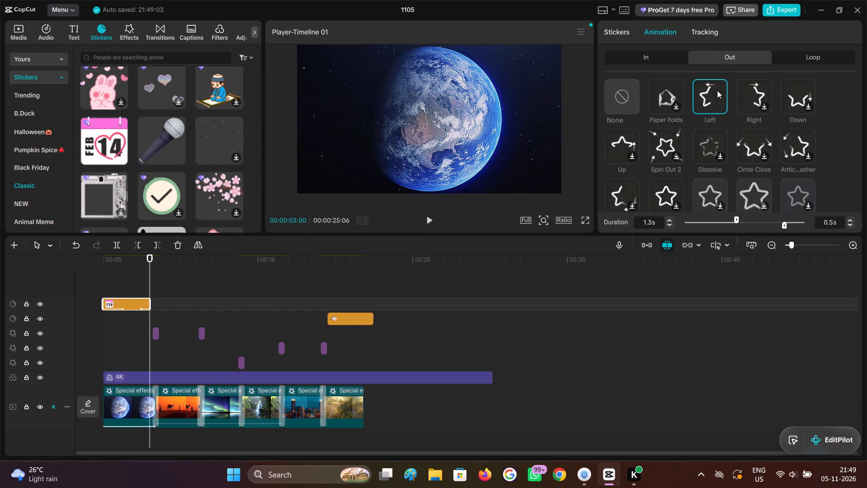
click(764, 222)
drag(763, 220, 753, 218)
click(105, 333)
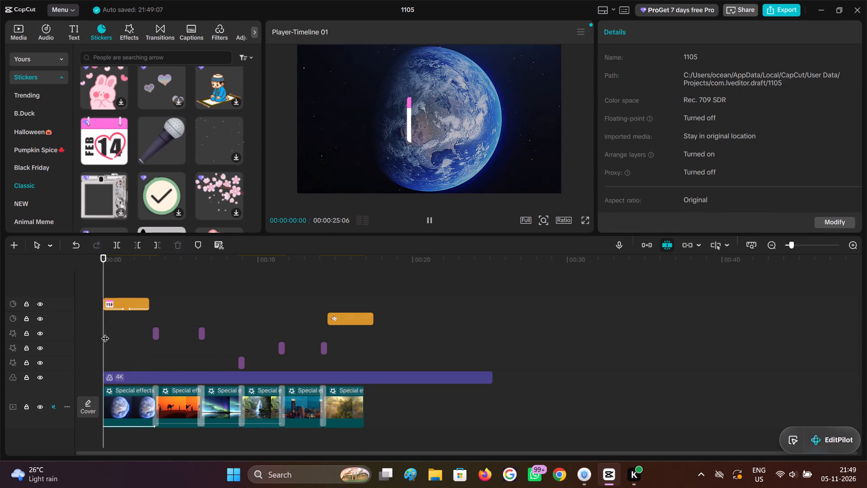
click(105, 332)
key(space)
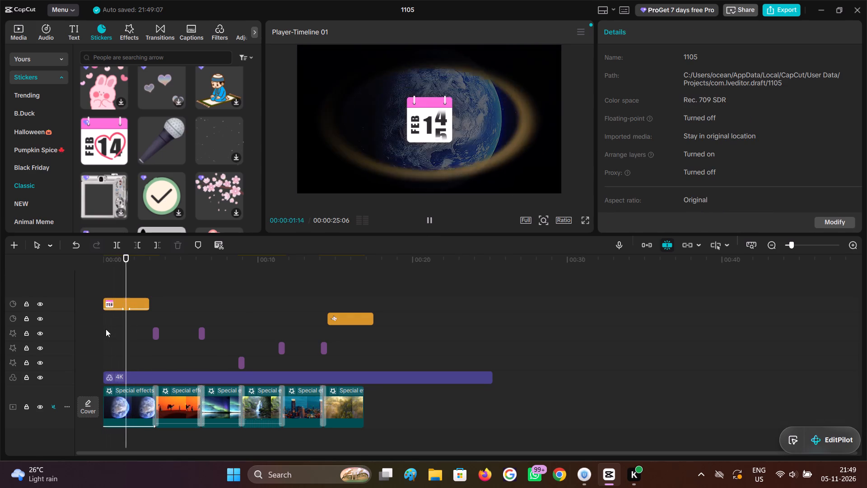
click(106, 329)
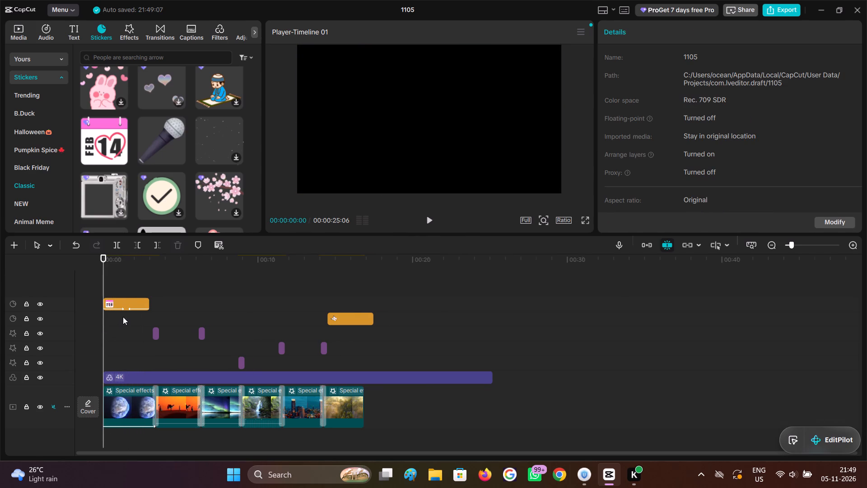
Set the calendar sticker's In animation duration to 0.4 s and play the result.
ctrl+scroll(123, 317, up, 12)
click(137, 310)
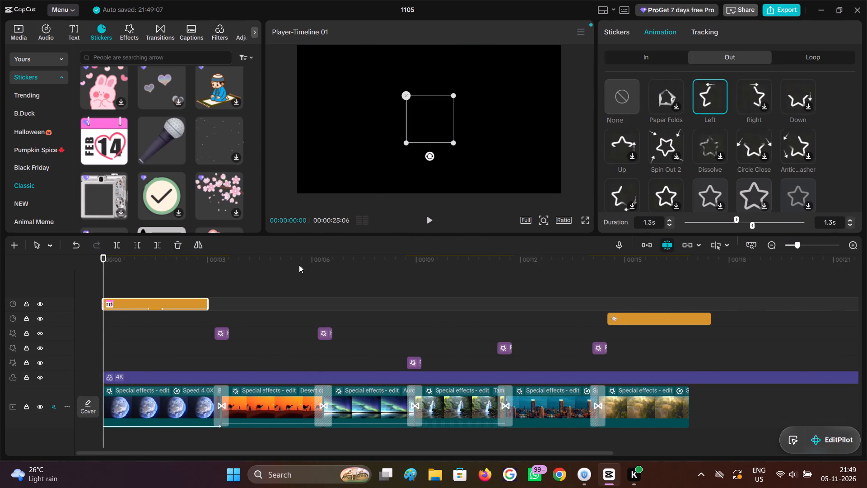
click(692, 223)
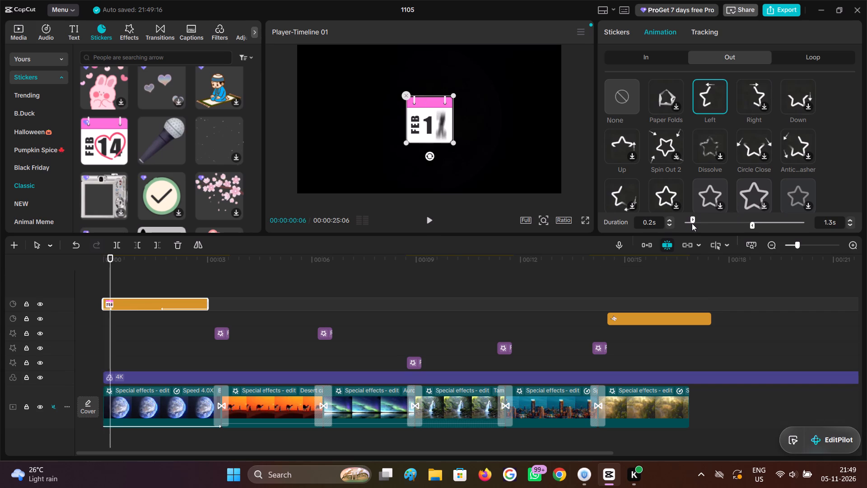
drag(692, 223, 700, 224)
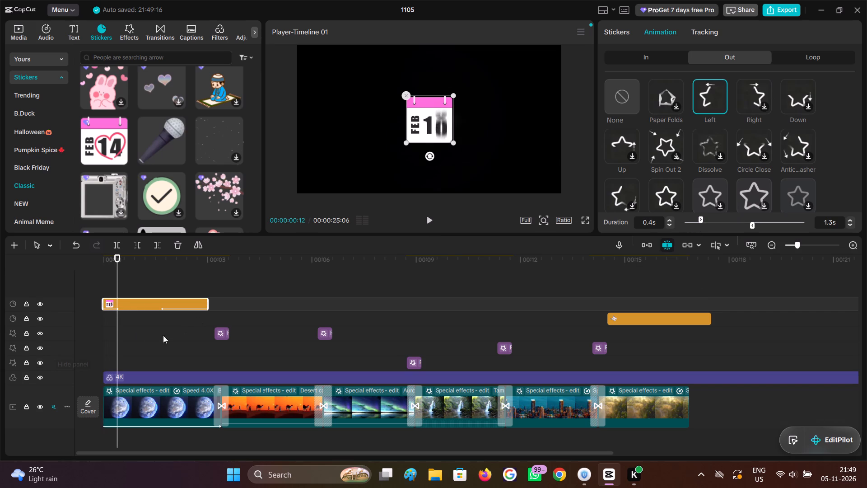
key(space)
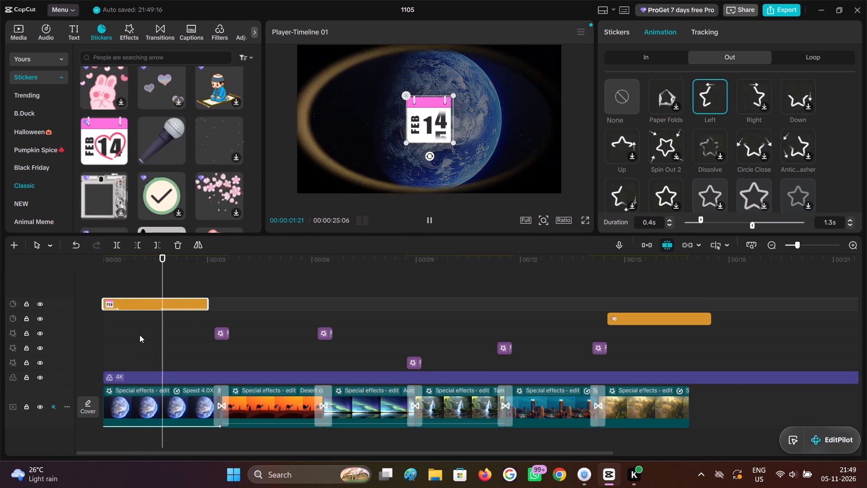
key(space)
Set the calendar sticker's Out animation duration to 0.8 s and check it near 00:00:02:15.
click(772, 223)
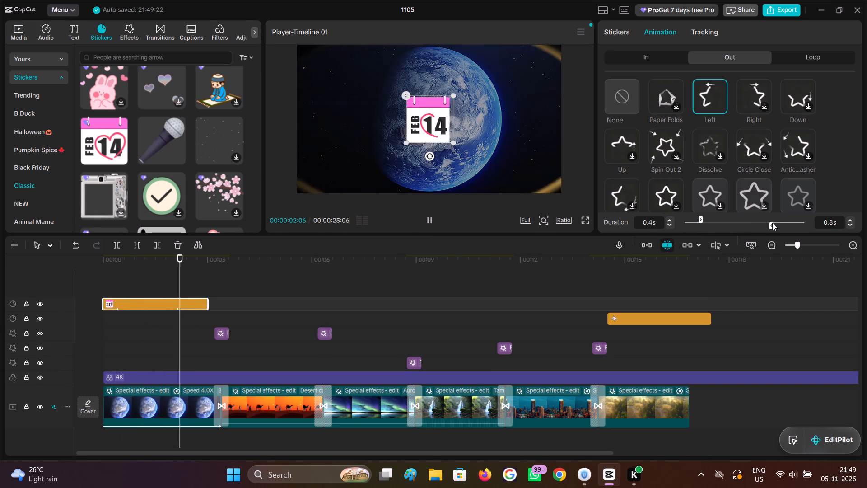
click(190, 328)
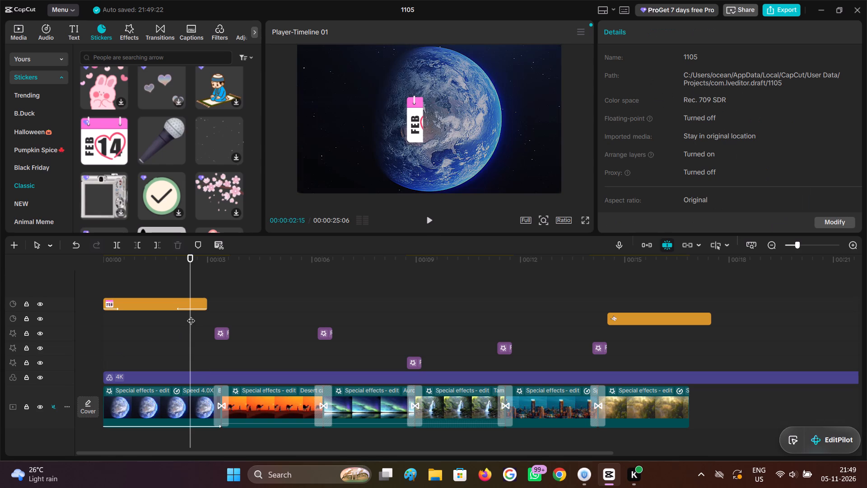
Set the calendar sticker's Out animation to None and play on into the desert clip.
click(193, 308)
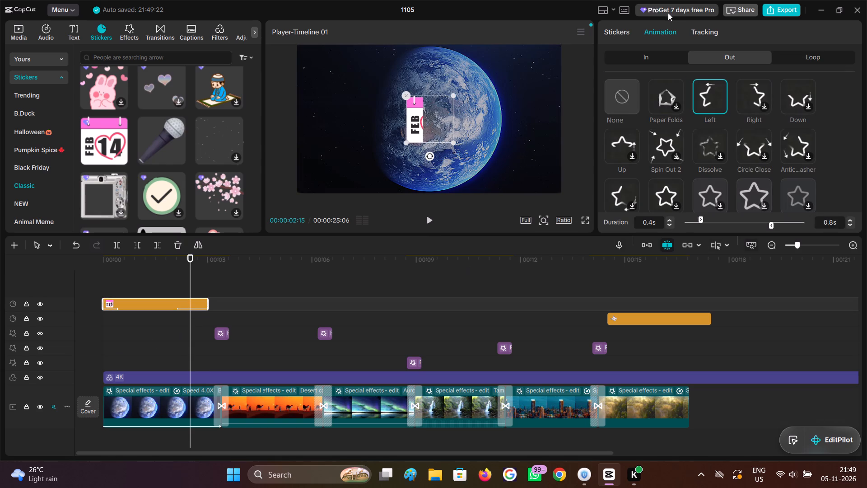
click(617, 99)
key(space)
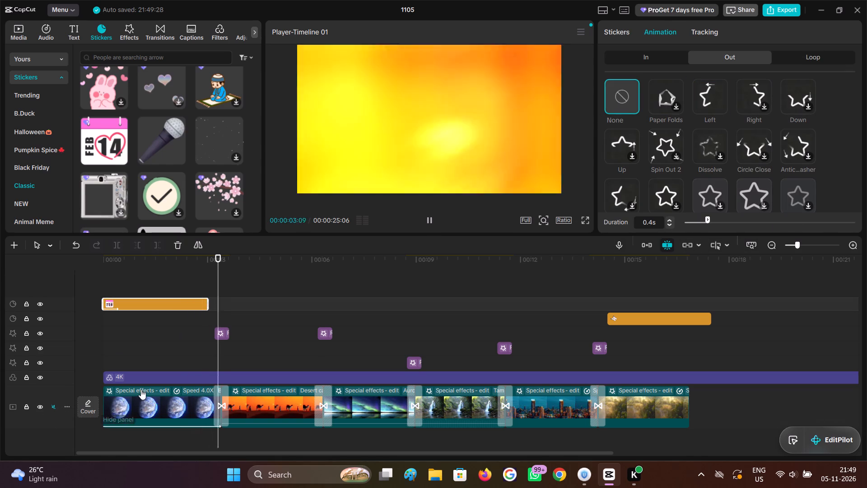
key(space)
Browse the Classic and NEW sticker categories, previewing the Subscribe bell button and the angry black-and-white face.
ctrl+scroll(286, 361, down, 2)
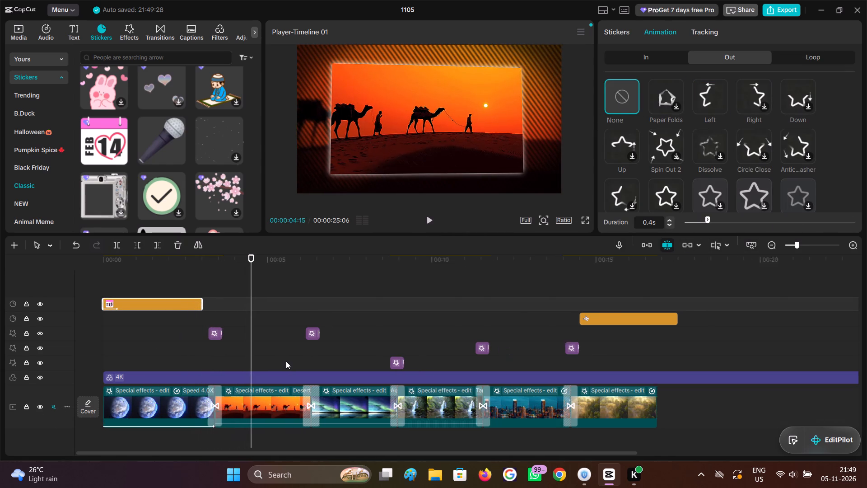
ctrl+scroll(286, 361, down, 5)
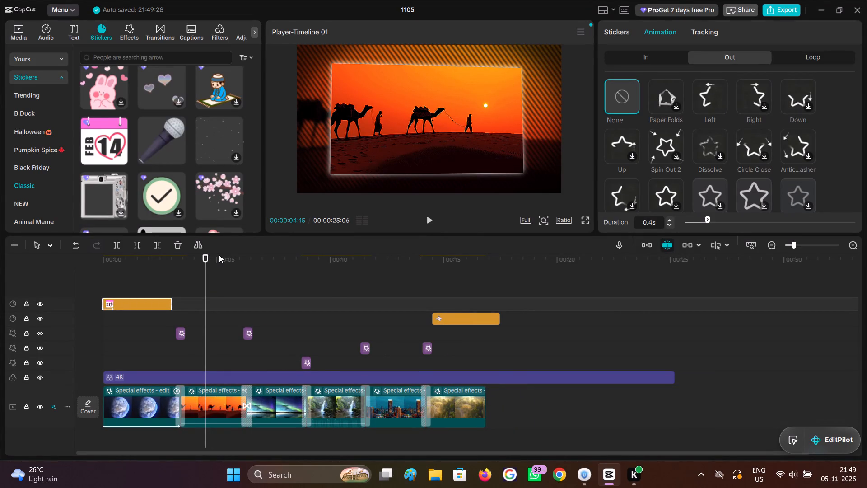
scroll(179, 160, down, 2)
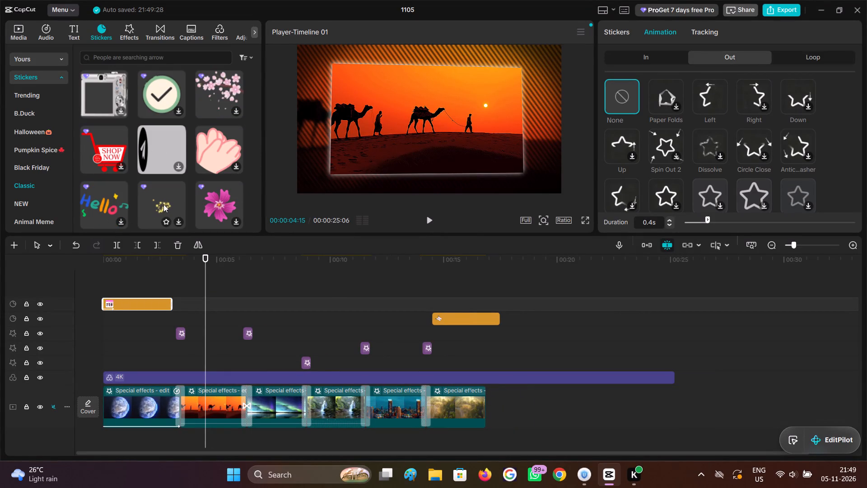
scroll(164, 204, down, 1)
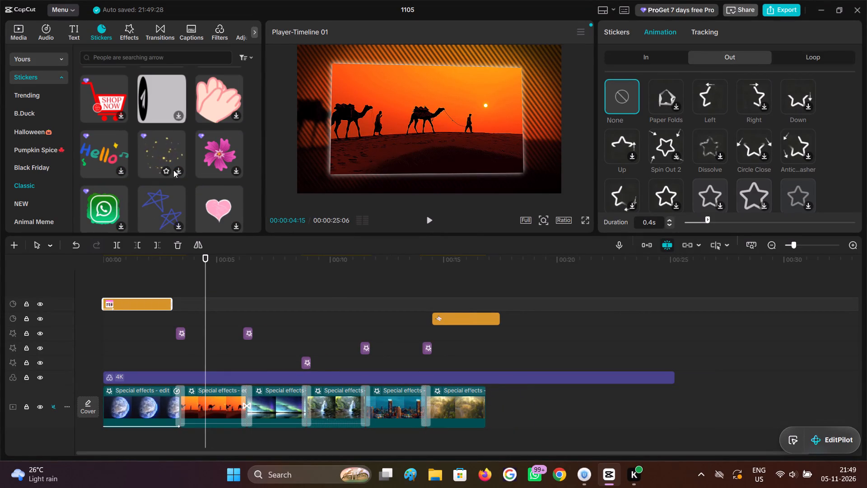
scroll(95, 191, down, 1)
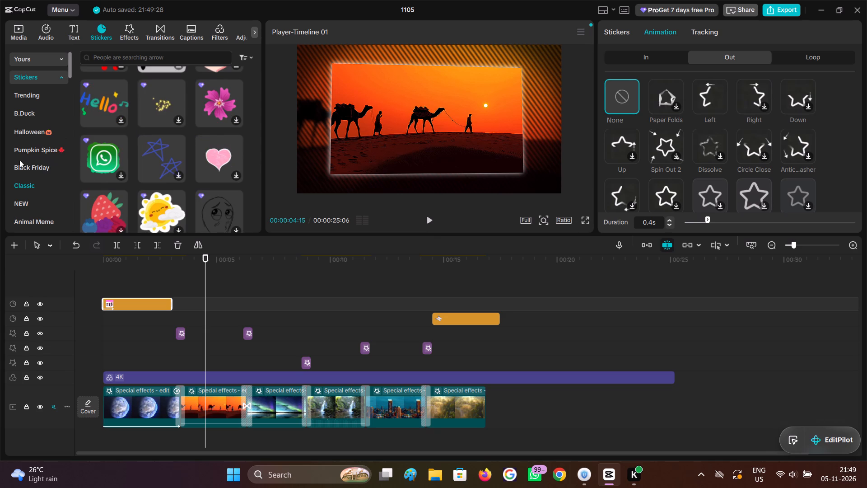
click(25, 202)
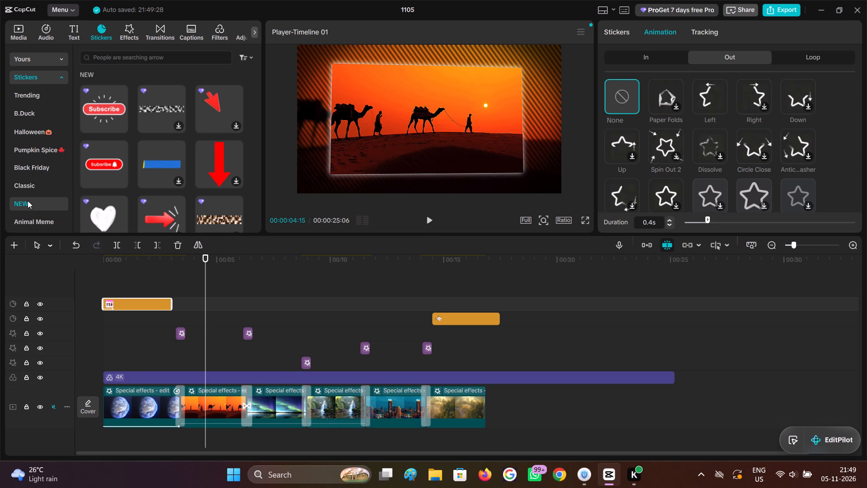
click(90, 164)
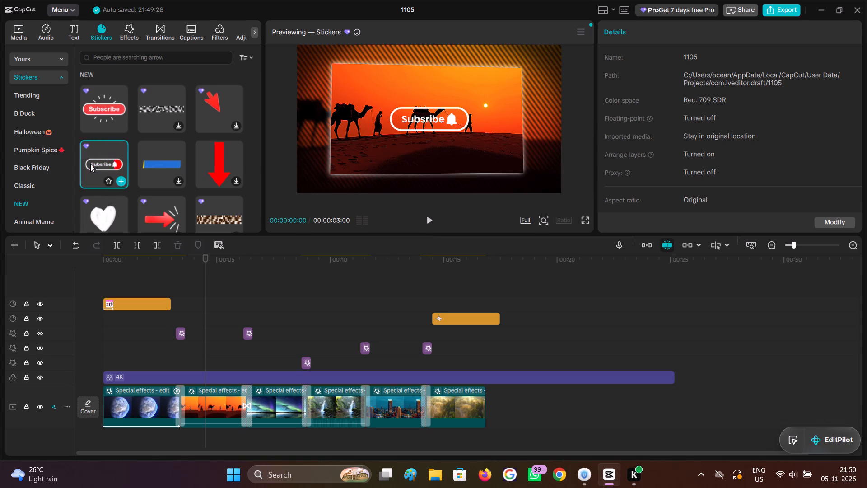
click(147, 165)
scroll(147, 165, down, 2)
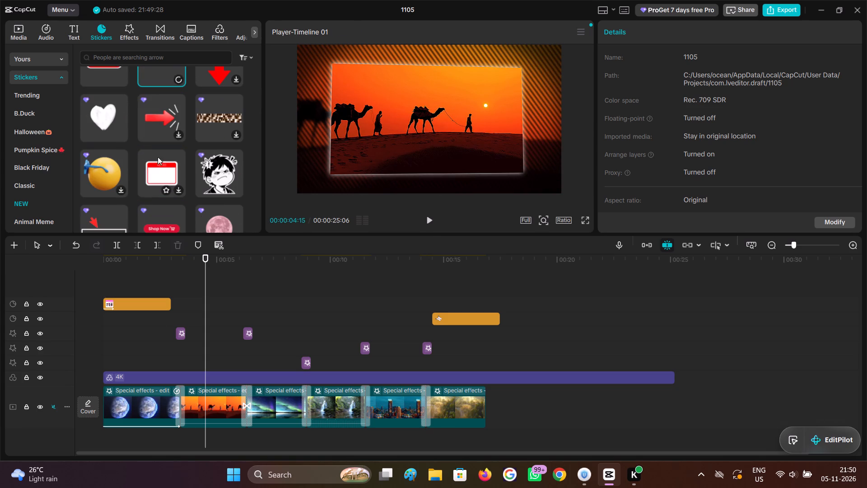
click(207, 164)
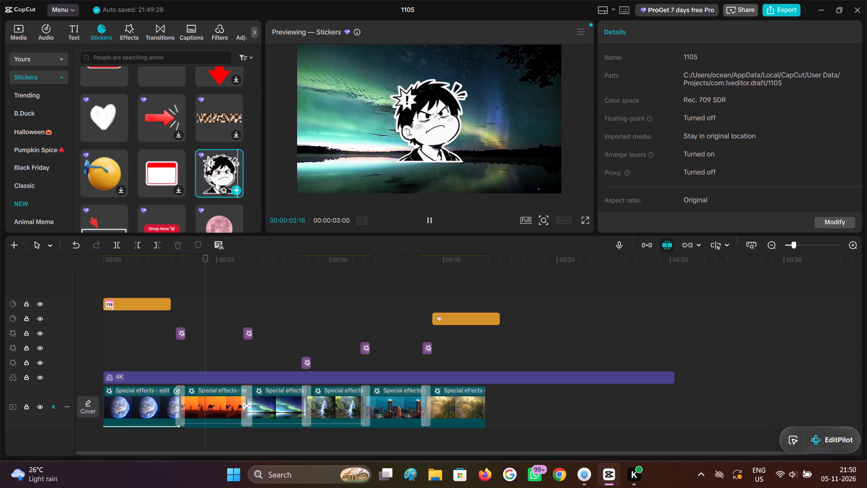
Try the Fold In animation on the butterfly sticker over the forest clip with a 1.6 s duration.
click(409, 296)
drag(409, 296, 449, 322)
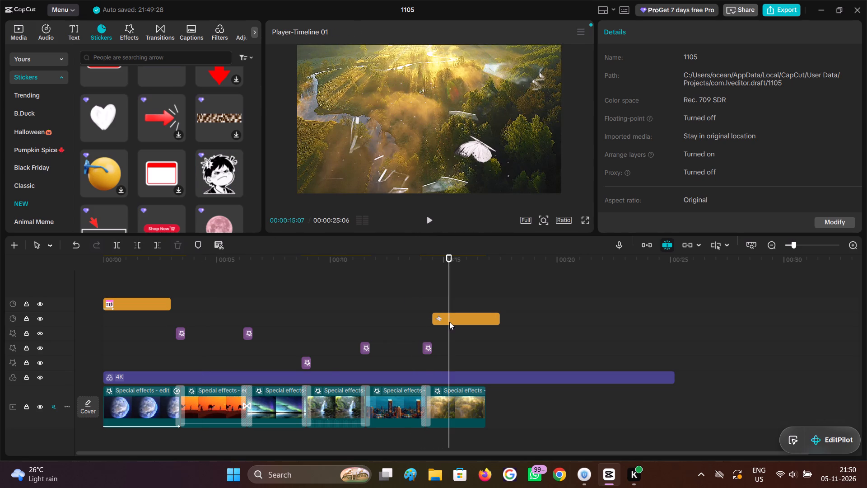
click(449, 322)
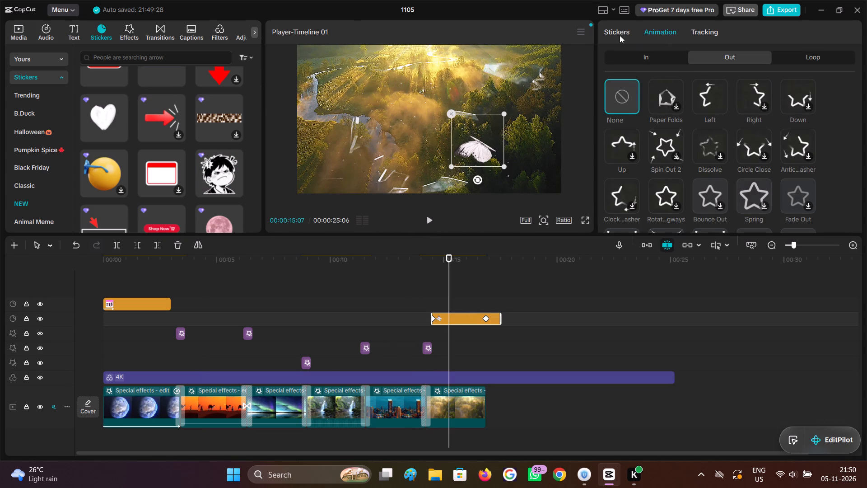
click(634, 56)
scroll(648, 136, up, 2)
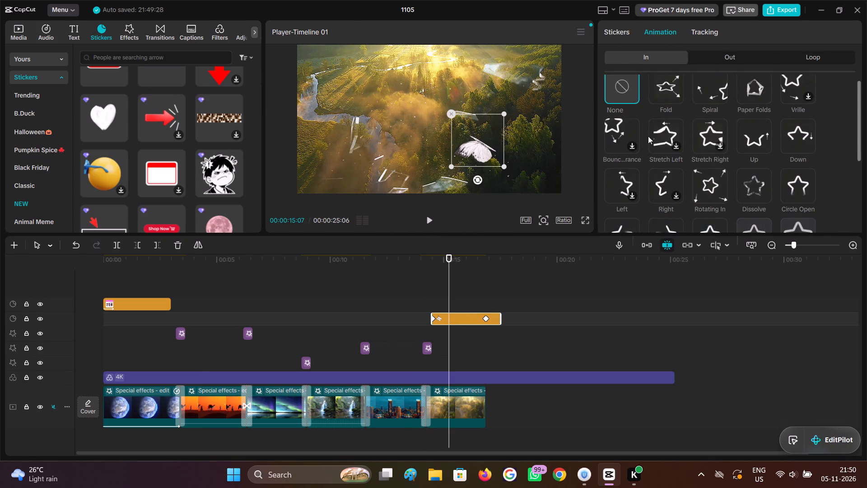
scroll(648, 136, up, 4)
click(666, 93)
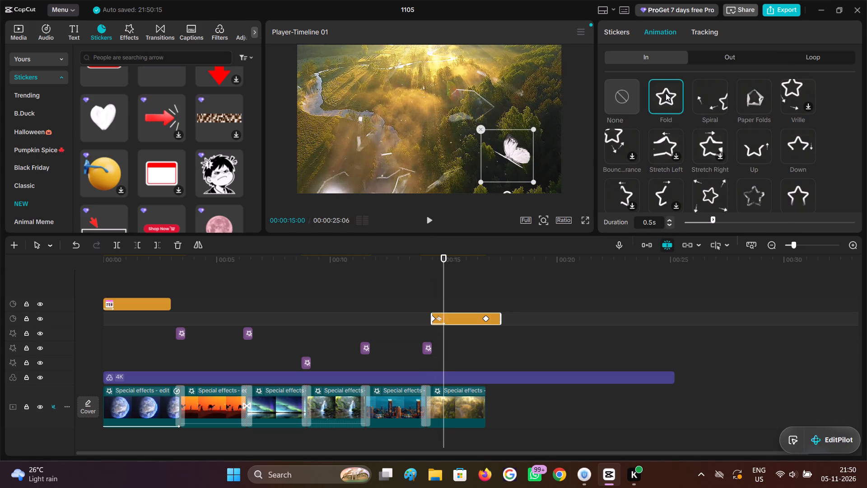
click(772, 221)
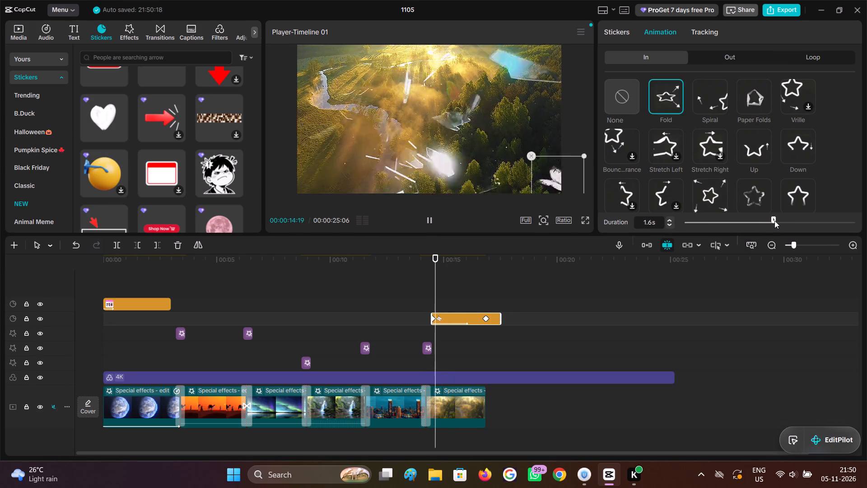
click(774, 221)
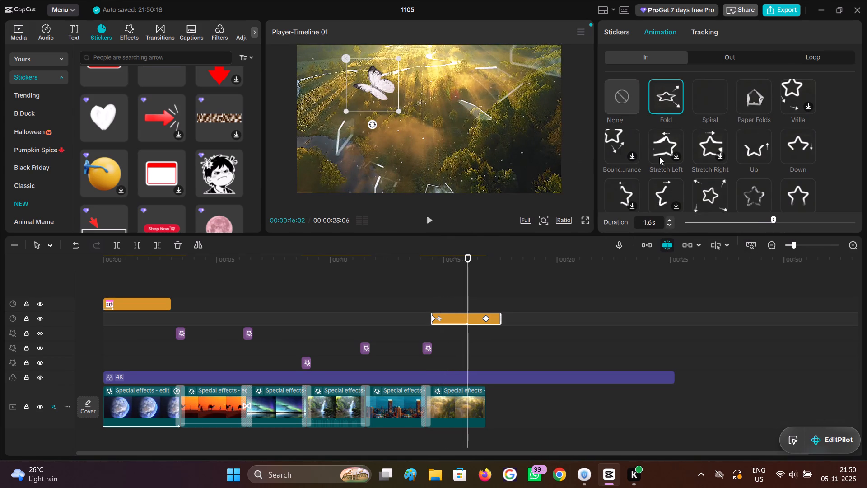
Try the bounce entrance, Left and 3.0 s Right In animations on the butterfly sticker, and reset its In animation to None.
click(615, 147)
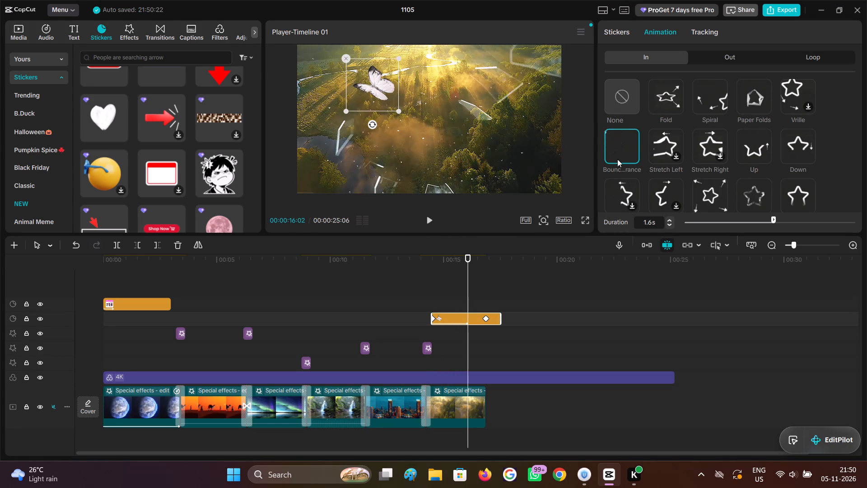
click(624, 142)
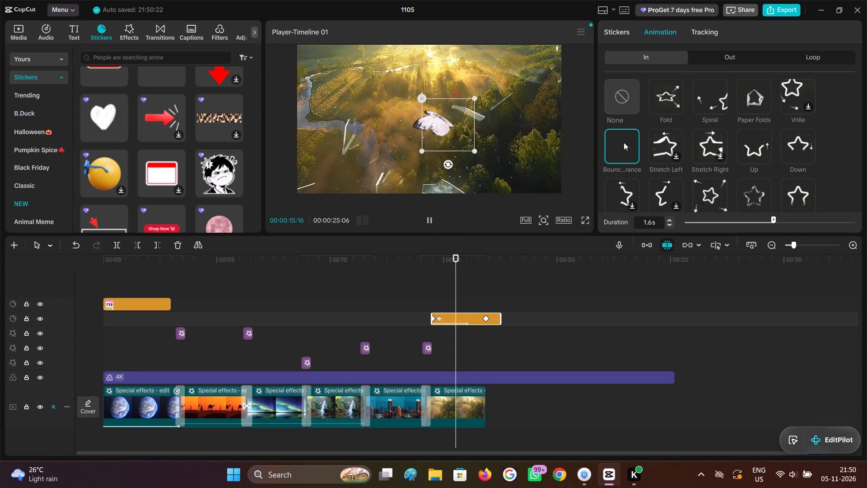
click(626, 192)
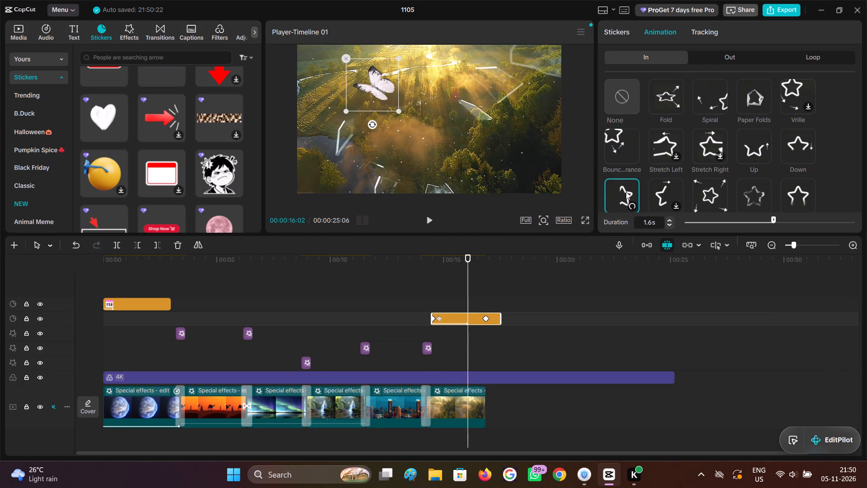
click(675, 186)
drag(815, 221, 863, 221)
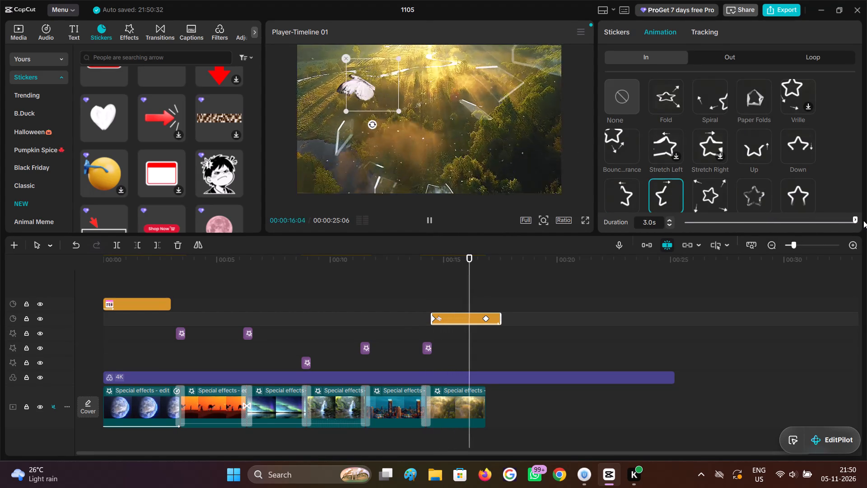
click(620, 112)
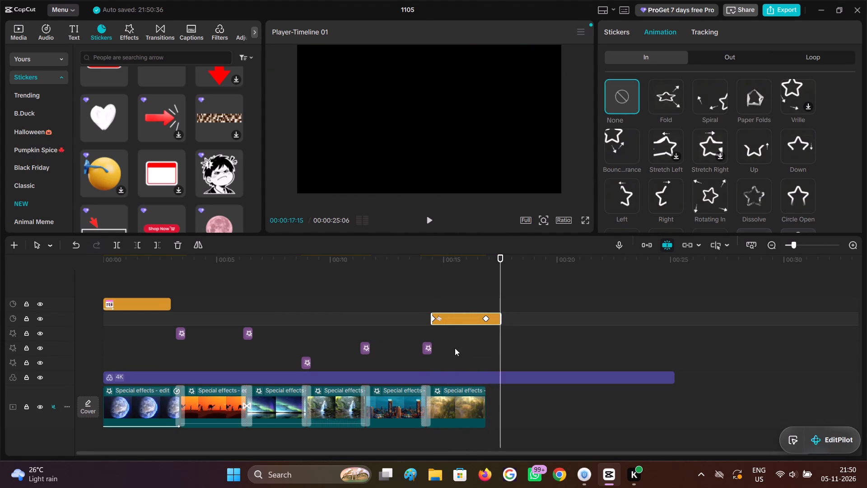
Review the timeline's city, forest and waterfall clips, then move back to the desert clip near 00:00:04:16.
click(449, 369)
drag(448, 369, 401, 370)
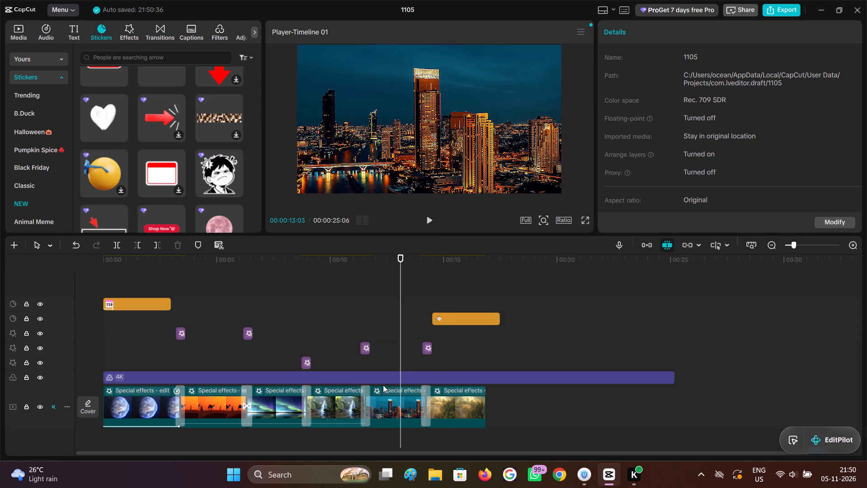
click(379, 402)
click(619, 60)
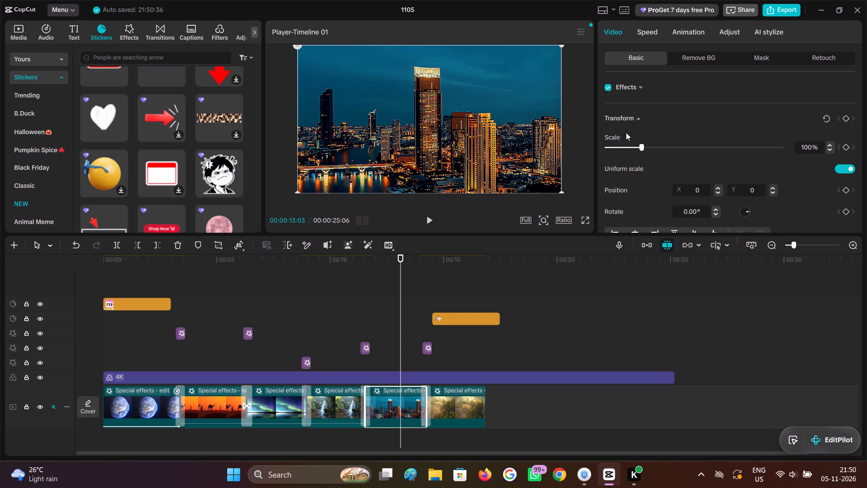
click(854, 241)
click(308, 330)
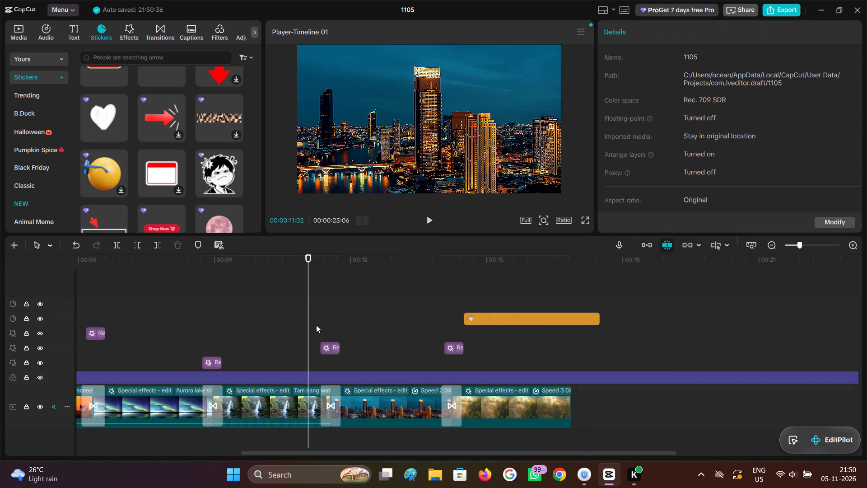
click(317, 319)
drag(317, 319, 368, 330)
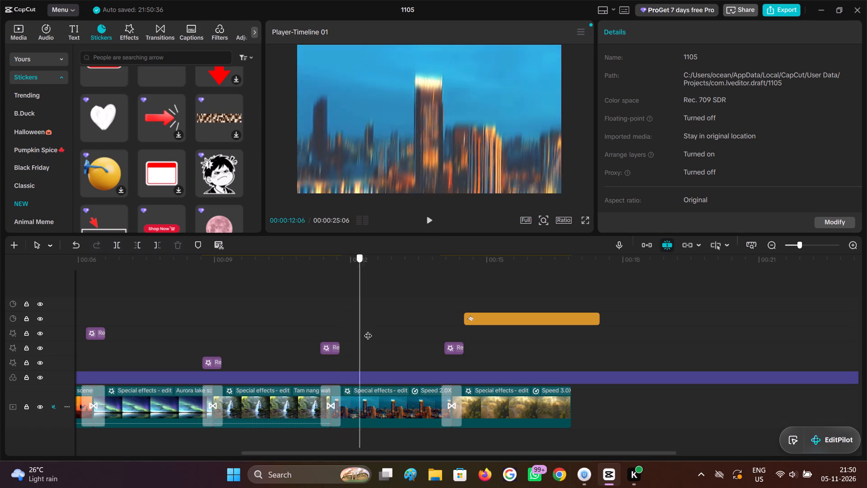
drag(368, 330, 461, 334)
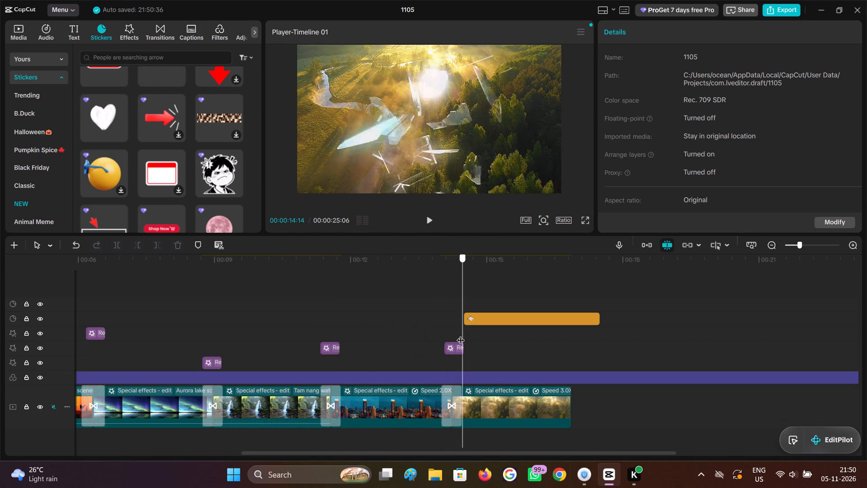
drag(461, 334, 231, 344)
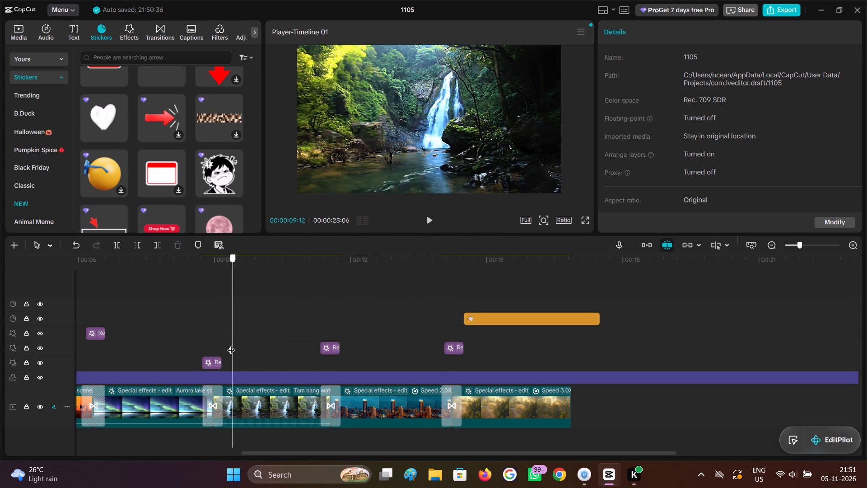
drag(231, 344, 294, 353)
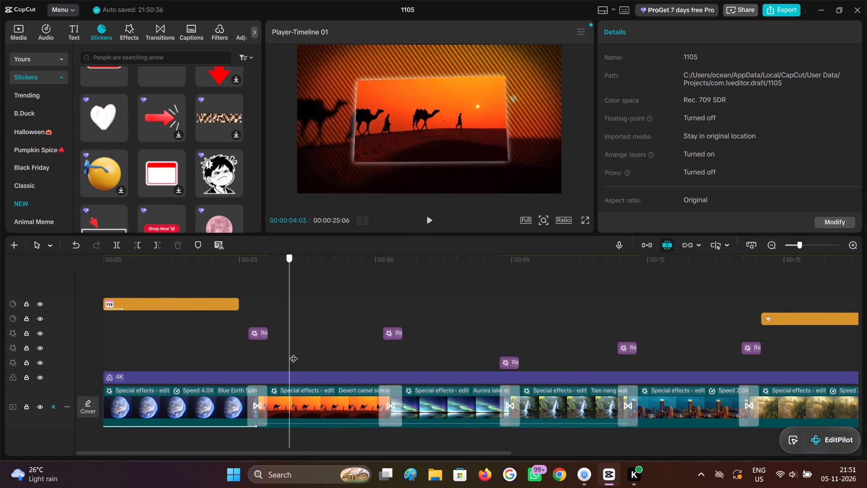
drag(294, 353, 308, 363)
Select the desert camel clip and look through the Animal Meme sticker category.
click(312, 395)
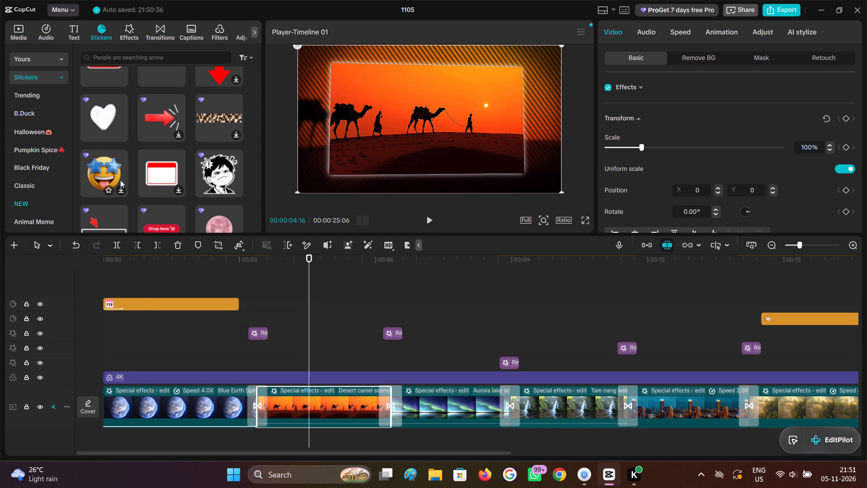
scroll(28, 212, down, 1)
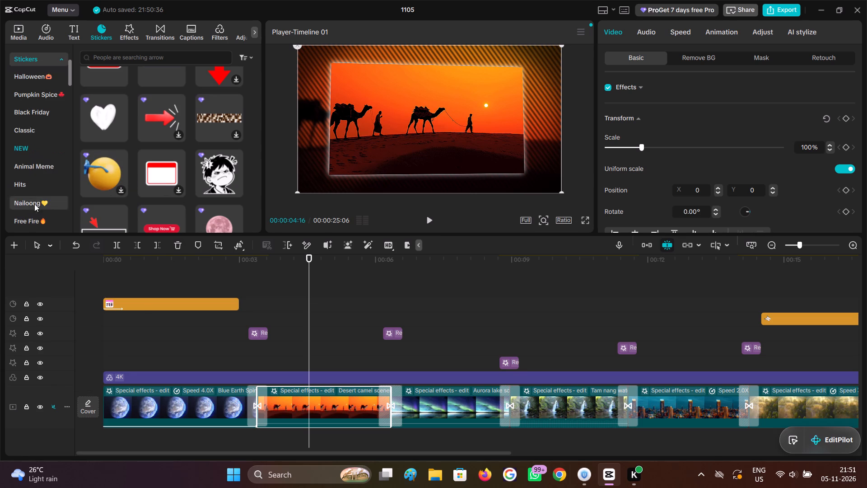
click(44, 171)
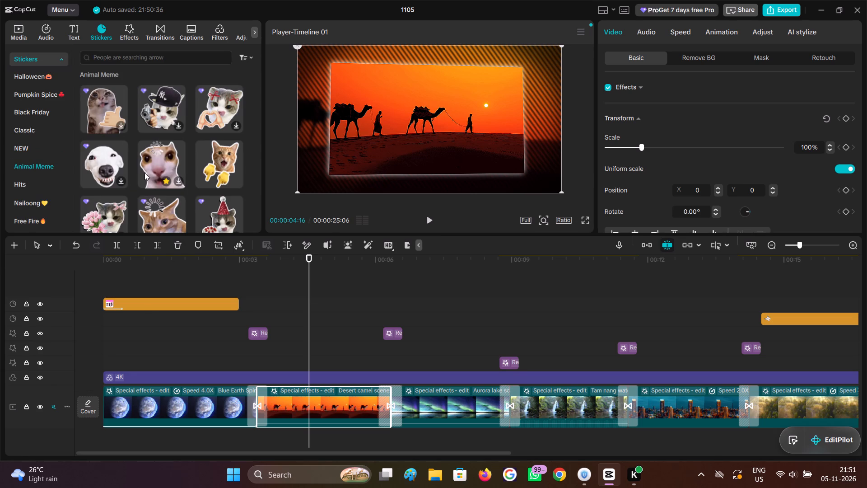
Add default text in the blue-to-red Trending text effect over the desert clip, starting where that clip begins.
click(65, 39)
click(70, 40)
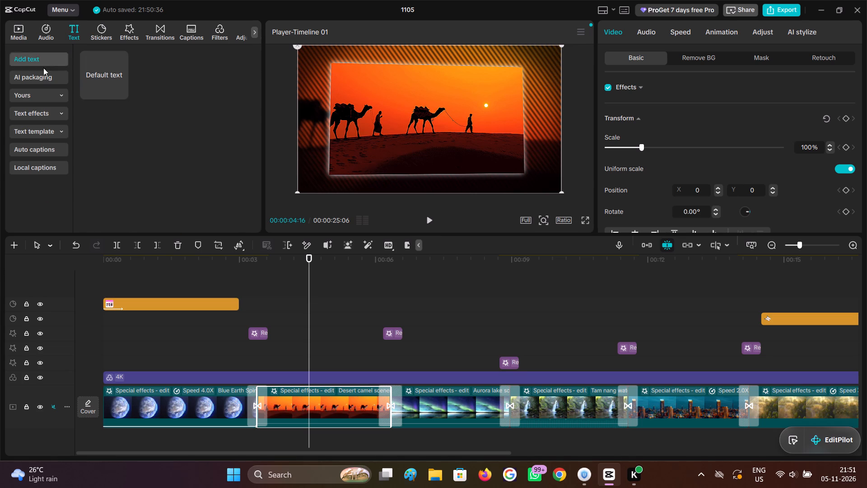
click(41, 114)
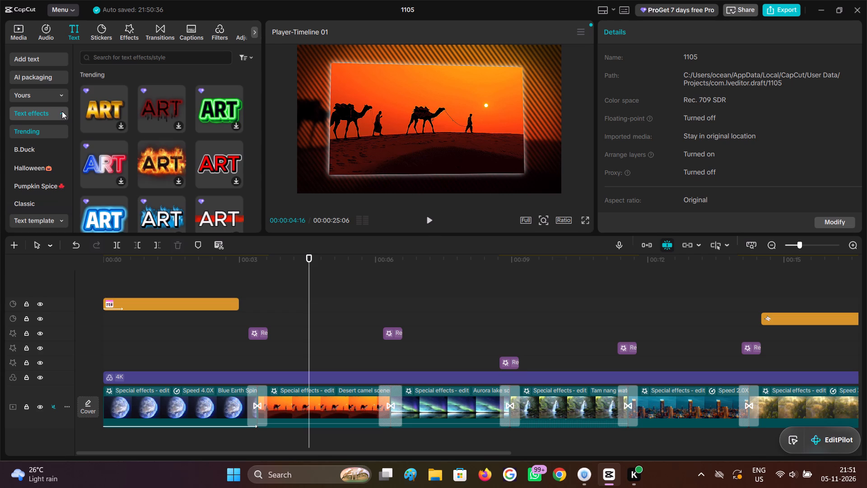
click(99, 160)
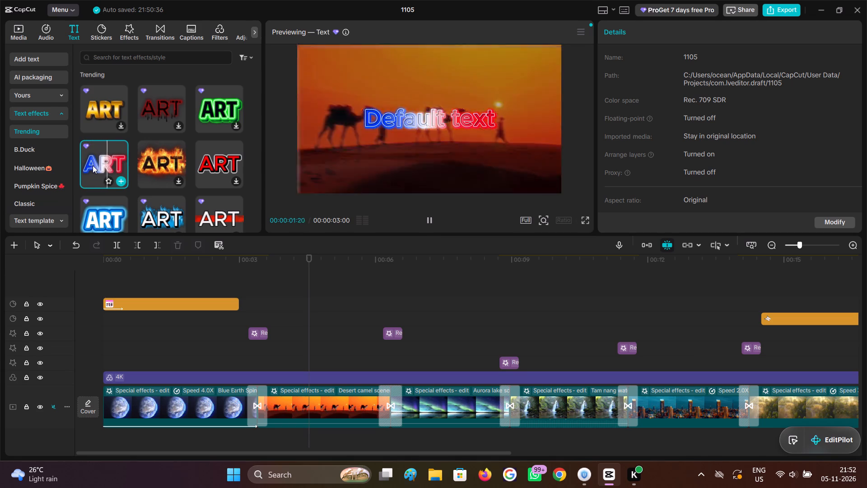
drag(93, 165, 258, 359)
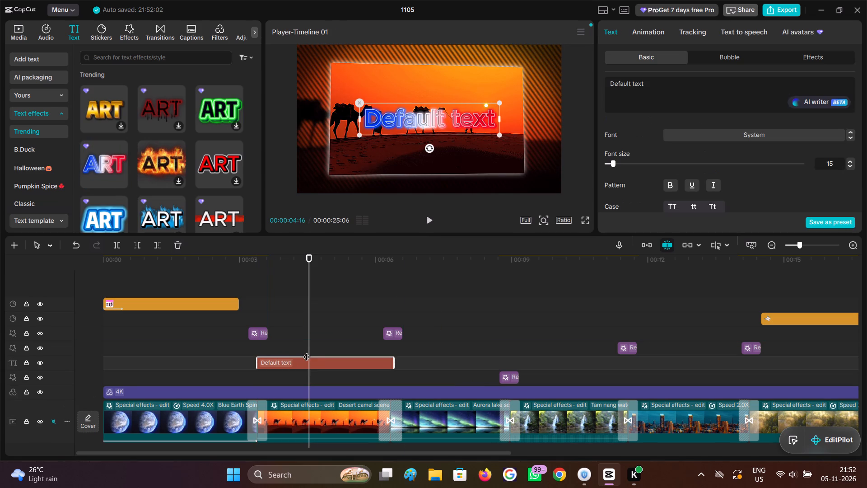
Replace the default title text over the desert clip with "beauty" and set its case to uppercase.
drag(650, 84, 592, 87)
text(beaa)
key(BackSpace)
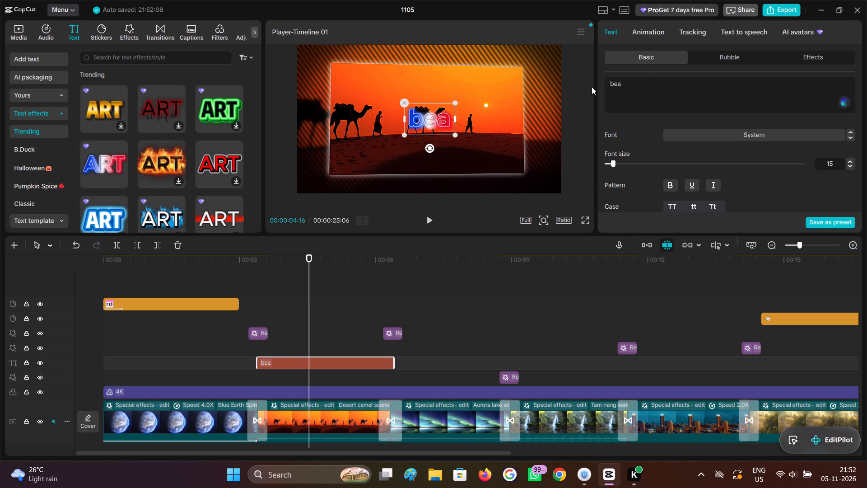
text(uty)
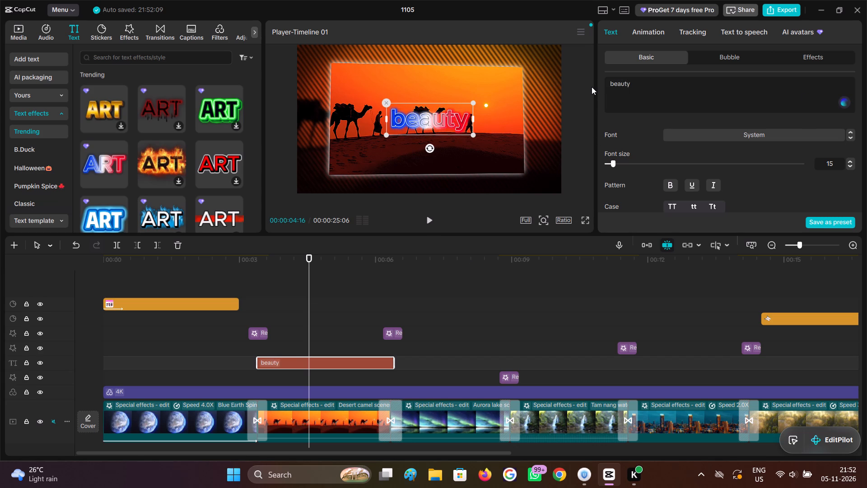
click(673, 207)
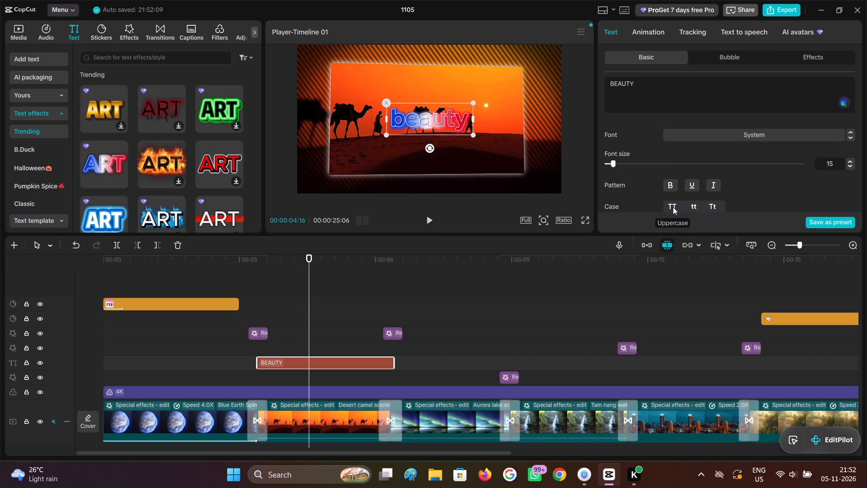
Enlarge the BEAUTY title and move it down to the bottom of the video frame, below the camels.
drag(481, 137, 483, 138)
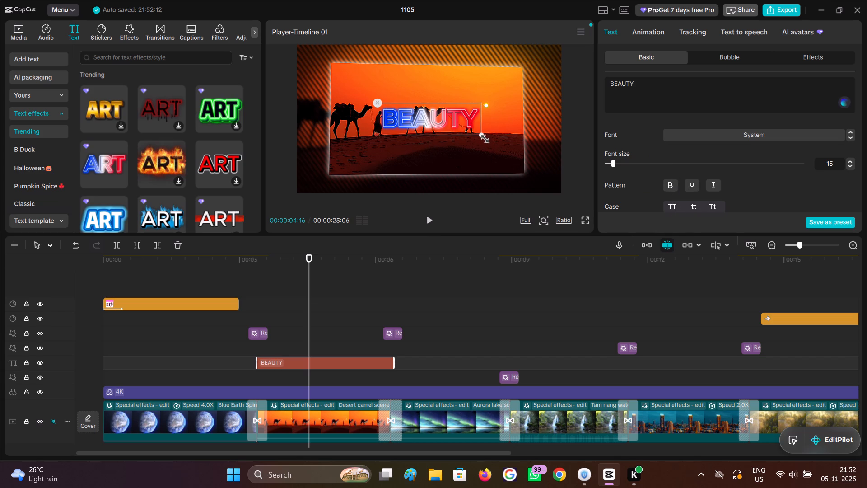
drag(483, 138, 493, 170)
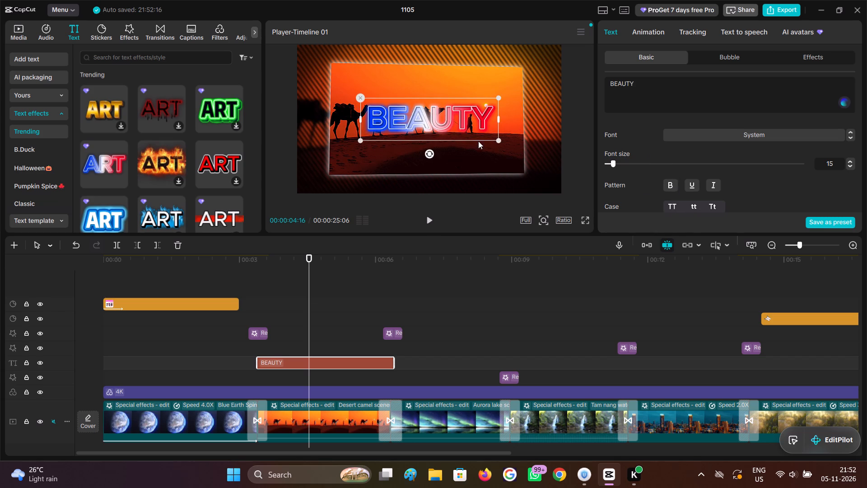
drag(476, 137, 476, 183)
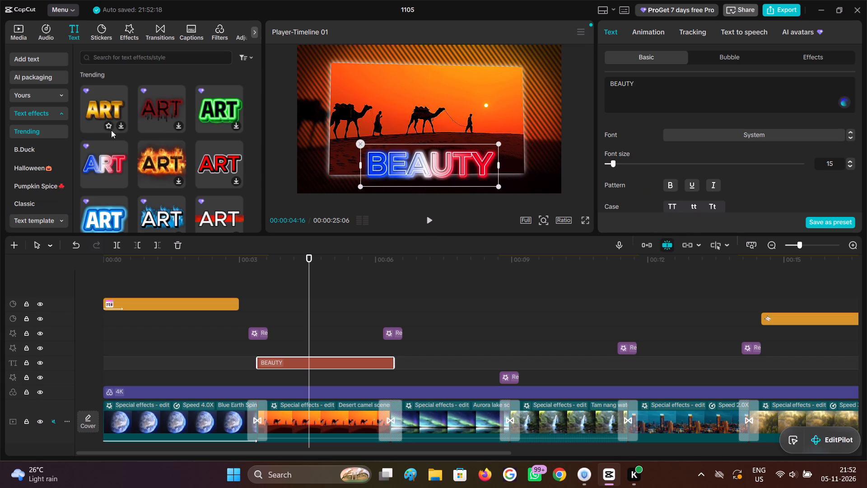
Look through the Trending, B.Duck, Halloween and Classic text effects, previewing the dripping dark red and flaming styles.
click(154, 102)
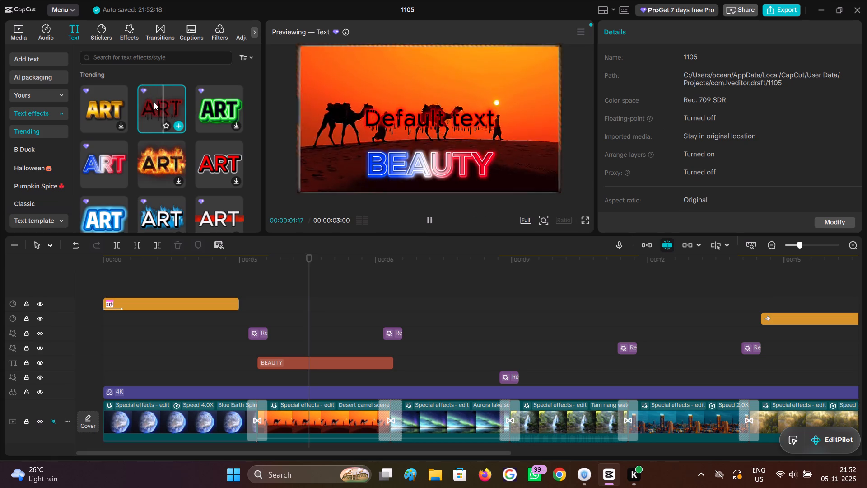
click(163, 153)
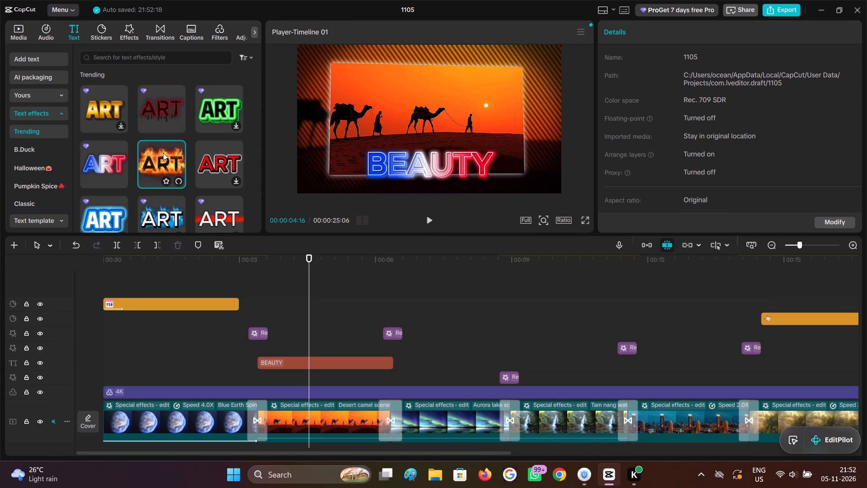
scroll(163, 154, down, 1)
click(161, 156)
scroll(112, 160, down, 3)
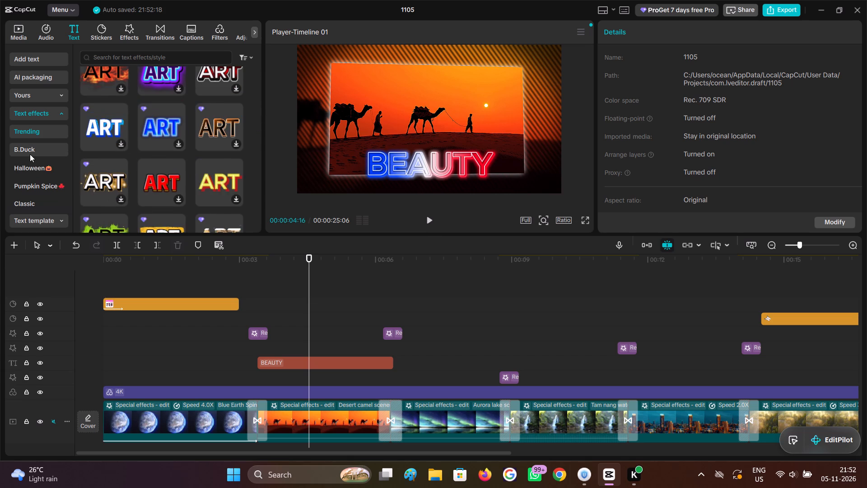
click(30, 154)
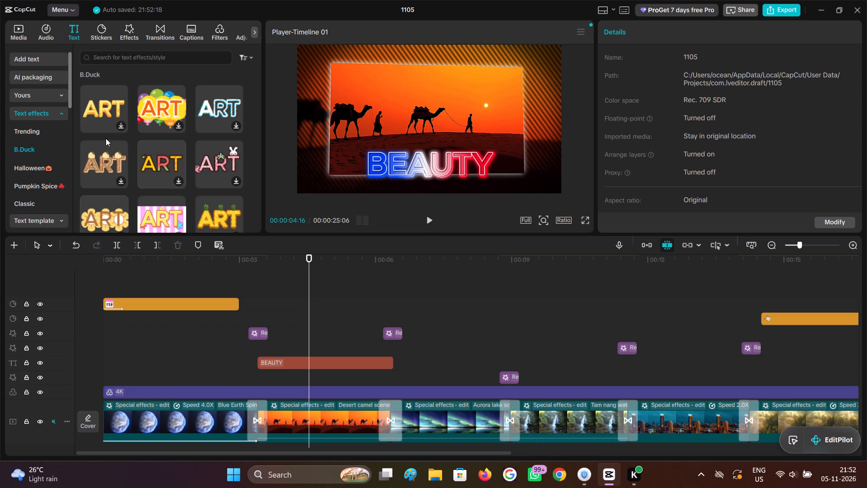
click(38, 167)
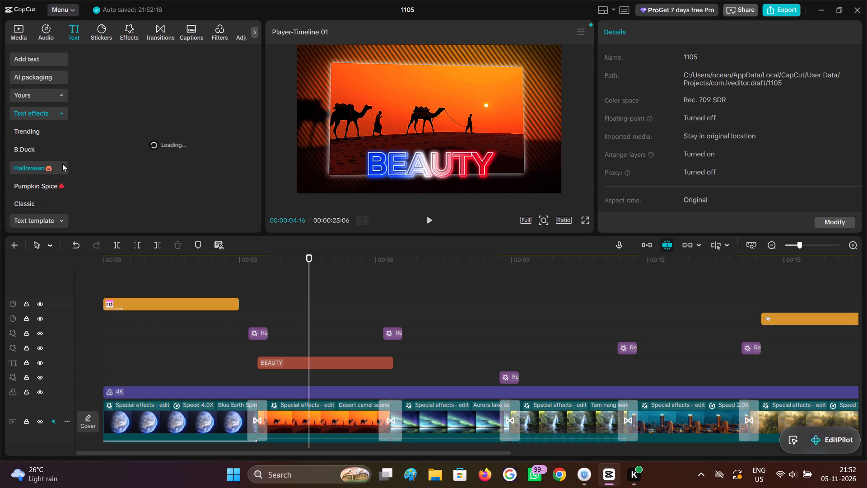
click(44, 206)
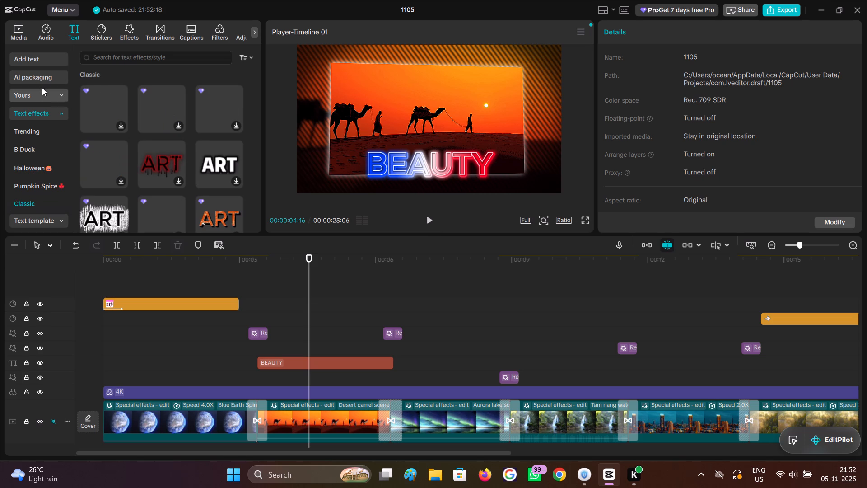
click(38, 113)
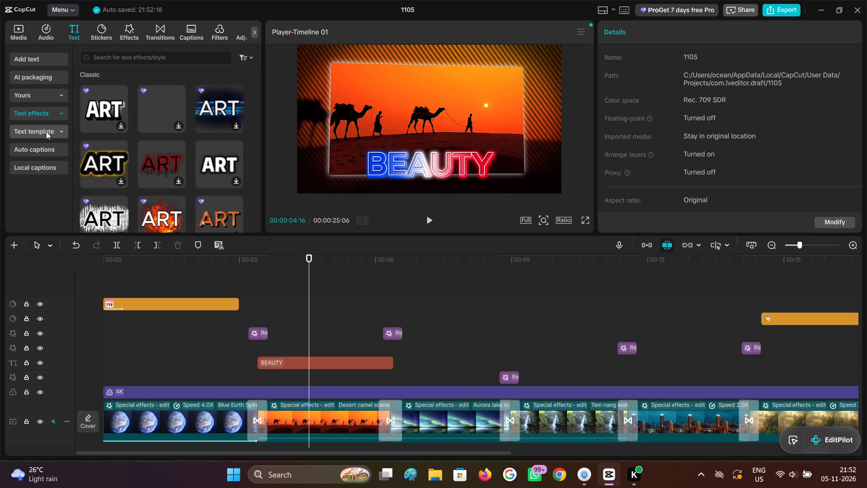
Look through the Trending, B.Duck, Halloween and Pumpkin Spice text templates, and check the In animations available for the BEAUTY title.
click(47, 133)
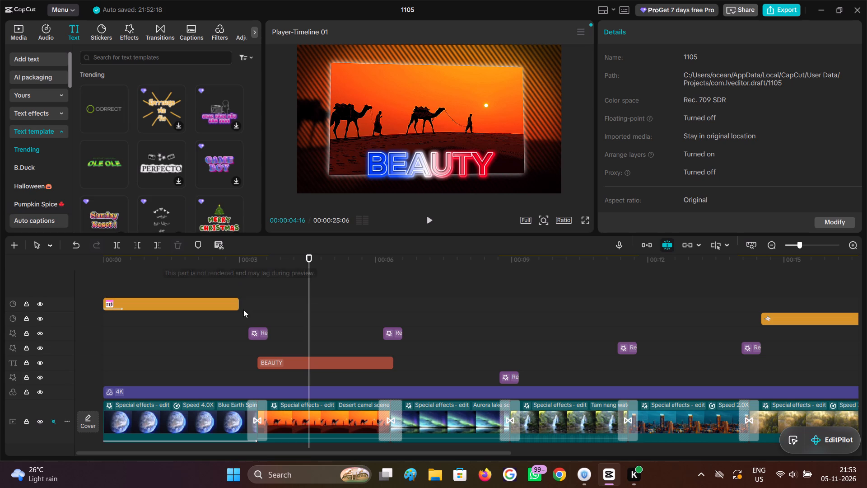
click(304, 327)
click(327, 366)
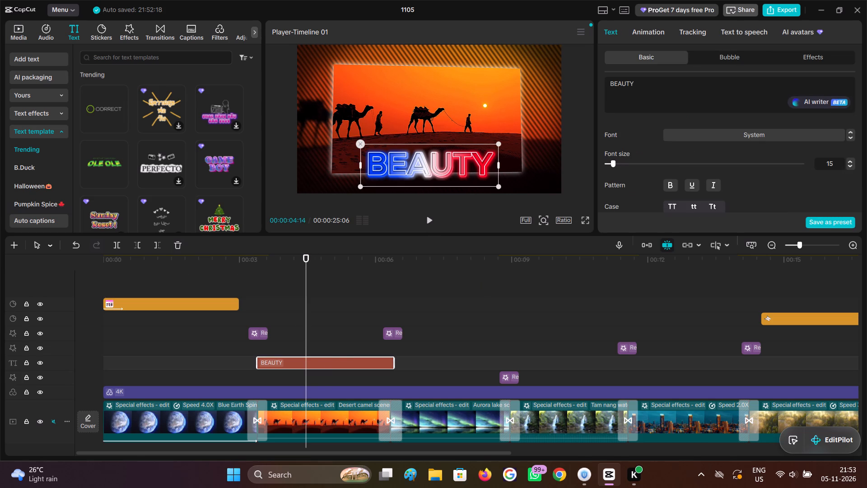
click(659, 40)
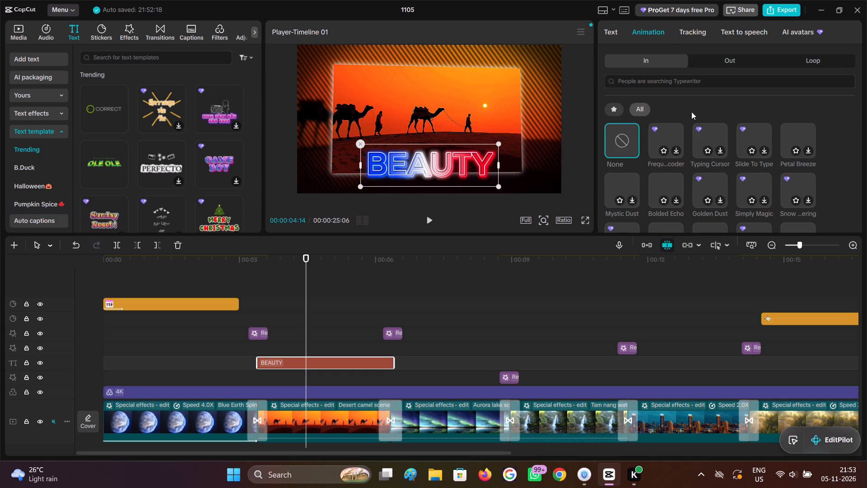
click(163, 113)
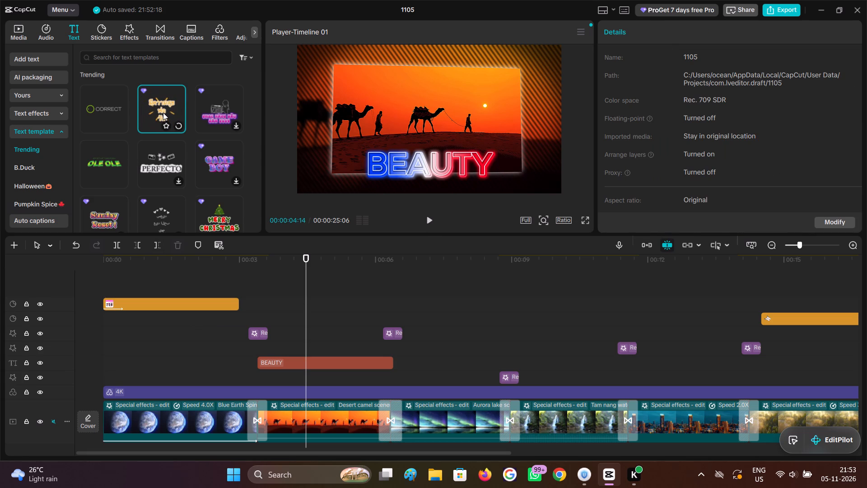
click(102, 162)
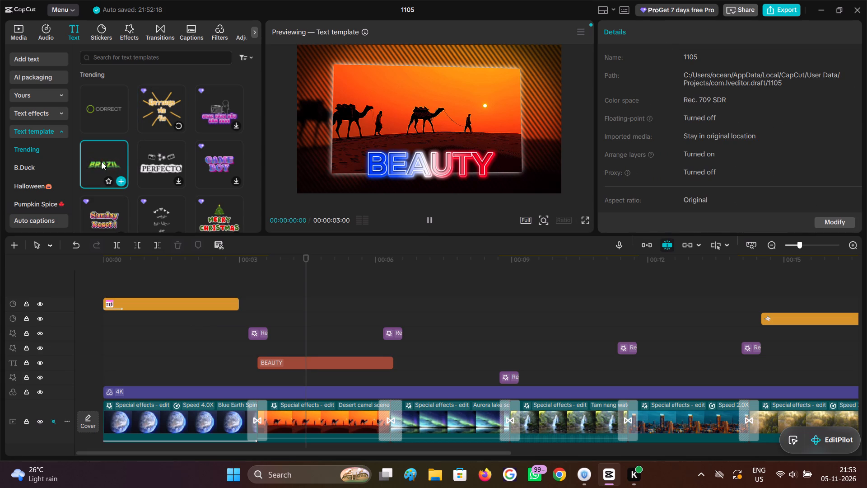
click(153, 158)
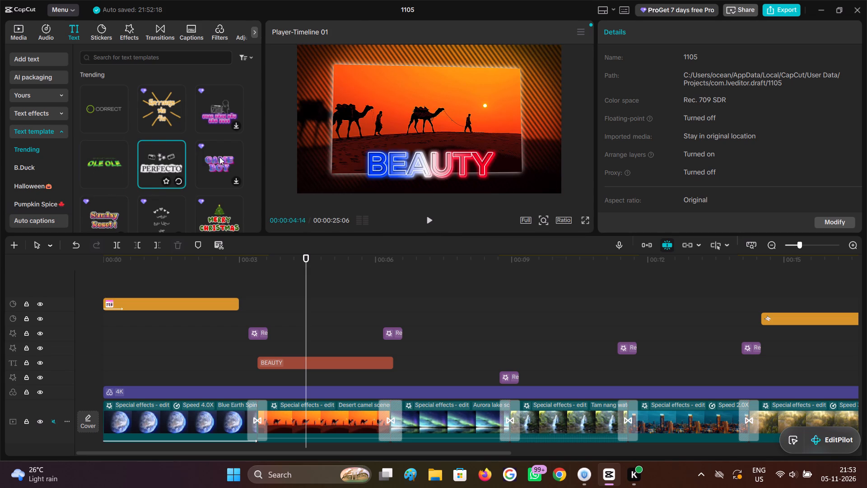
click(51, 170)
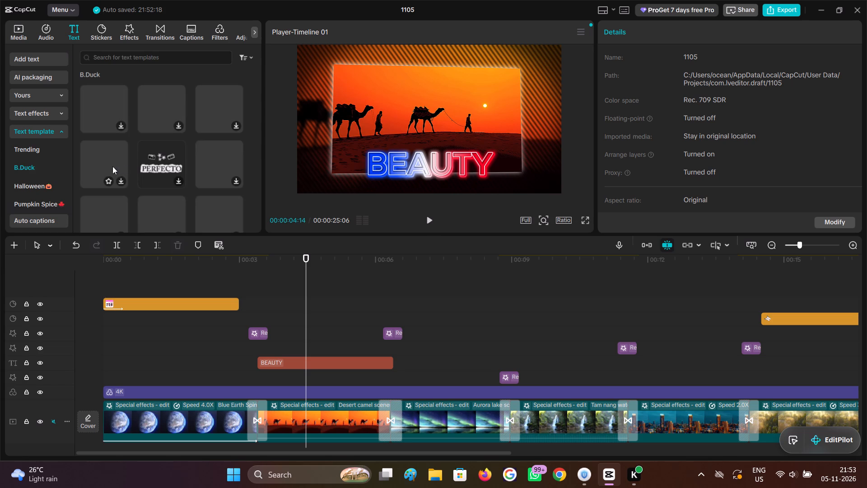
click(44, 187)
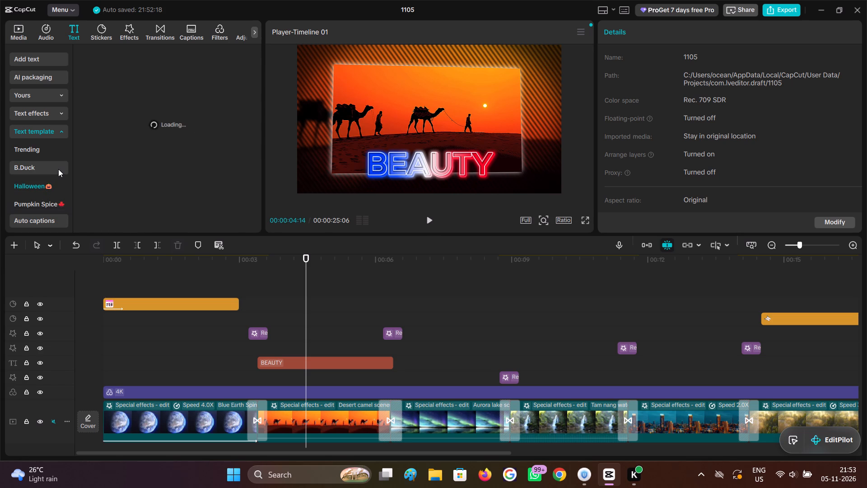
click(32, 212)
click(37, 203)
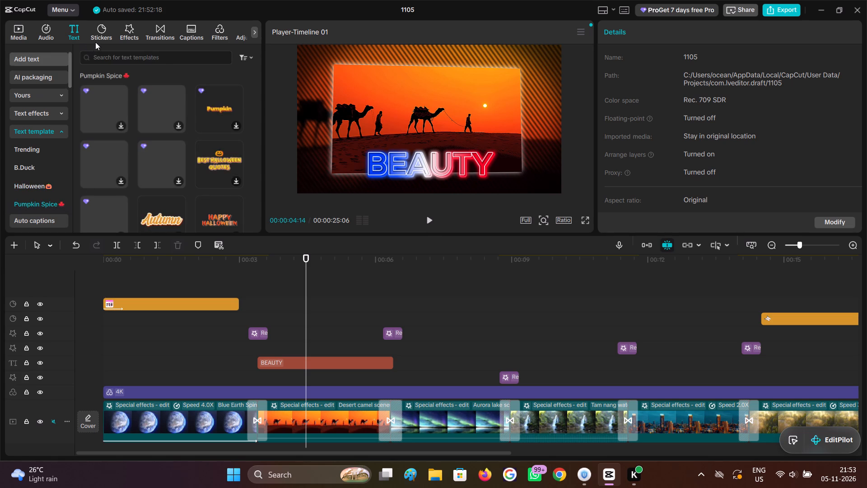
Preview the carousel-style zoom transition among the Trending transitions.
click(163, 31)
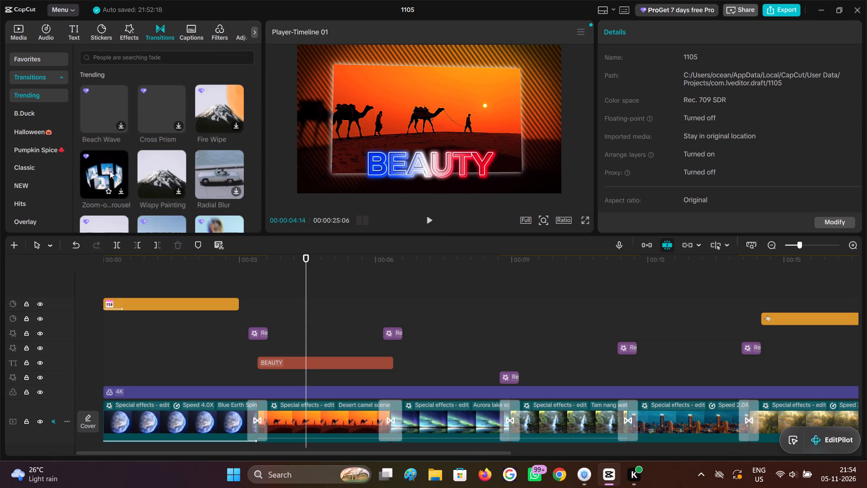
click(111, 170)
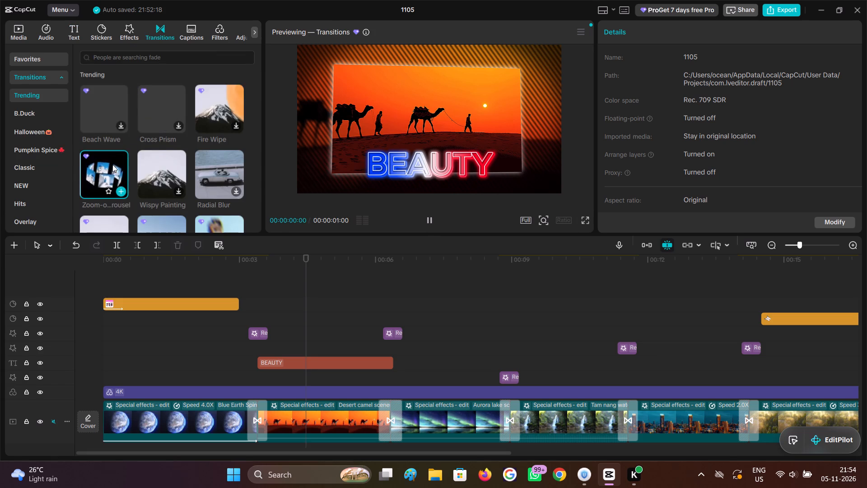
Preview the cloudy sky and sea sunset stock videos from the Trending library, and add the sunset video at the end of the main track.
ctrl+scroll(376, 286, down, 3)
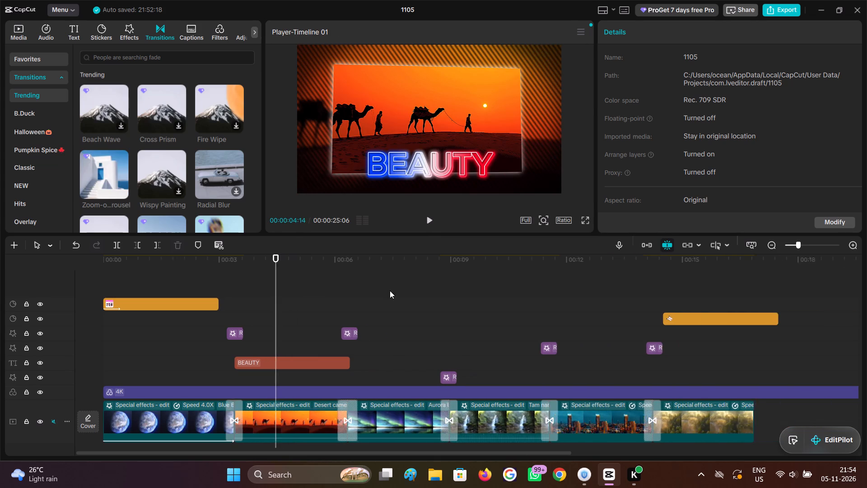
ctrl+scroll(391, 291, down, 7)
click(19, 38)
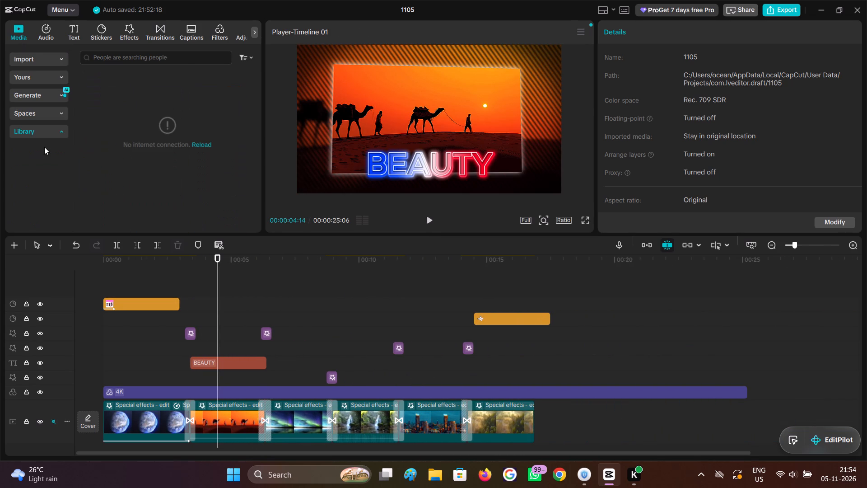
click(44, 135)
click(210, 145)
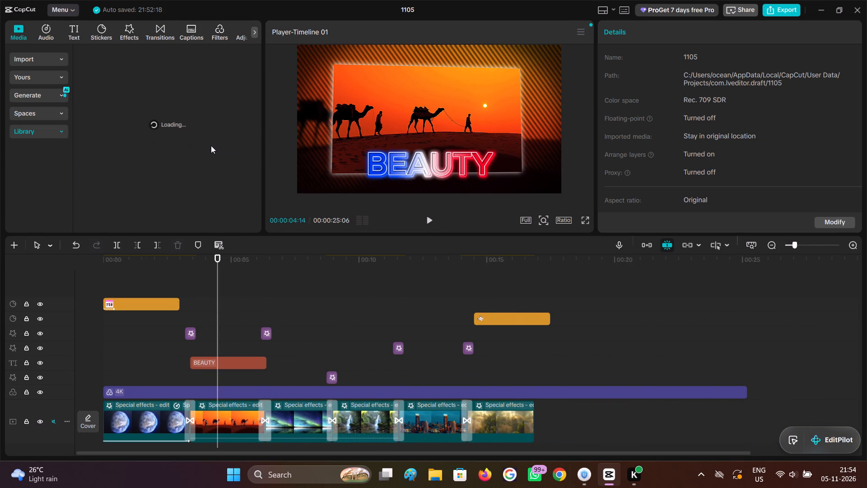
click(110, 109)
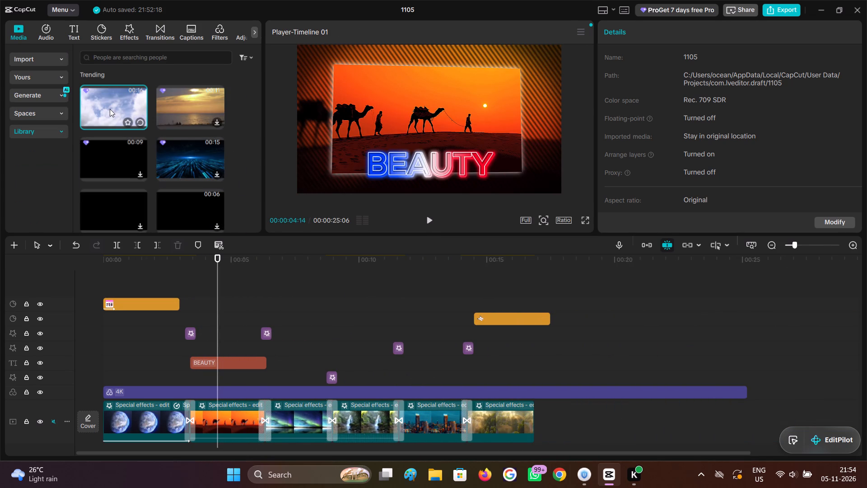
click(191, 105)
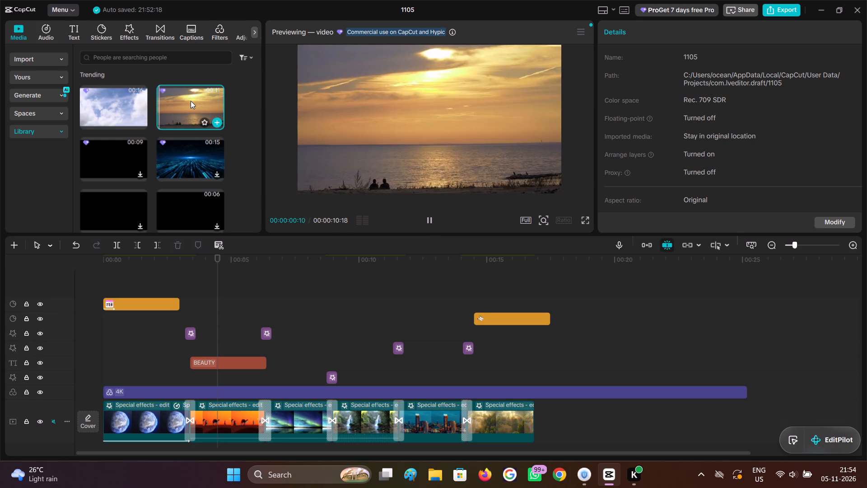
click(131, 112)
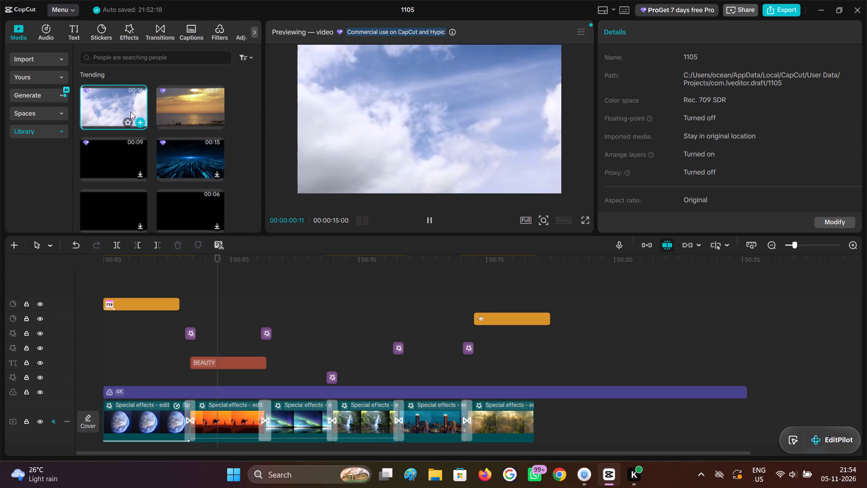
drag(192, 117, 536, 417)
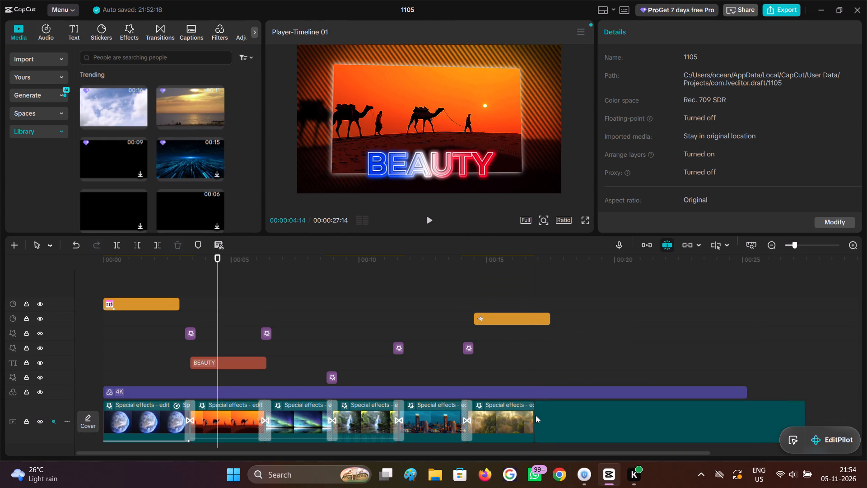
Trim off the part of the beach sunset clip that comes after 00:00:20:16.
click(628, 372)
click(621, 427)
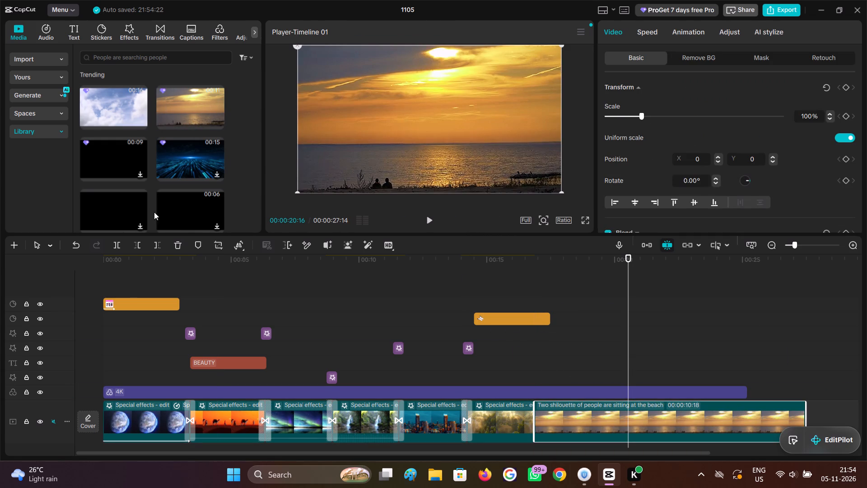
click(158, 247)
Scrub through the beach sunset clip from its start and stop at 00:00:18:12.
click(540, 366)
drag(540, 366, 531, 366)
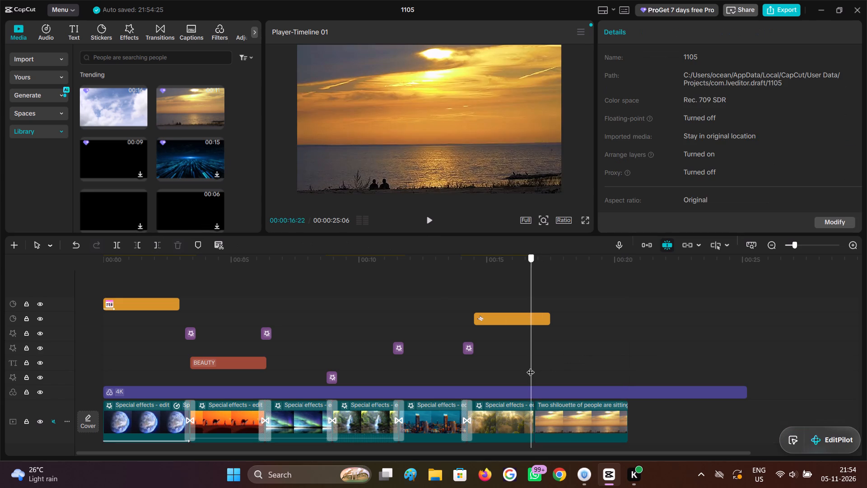
drag(531, 366, 578, 372)
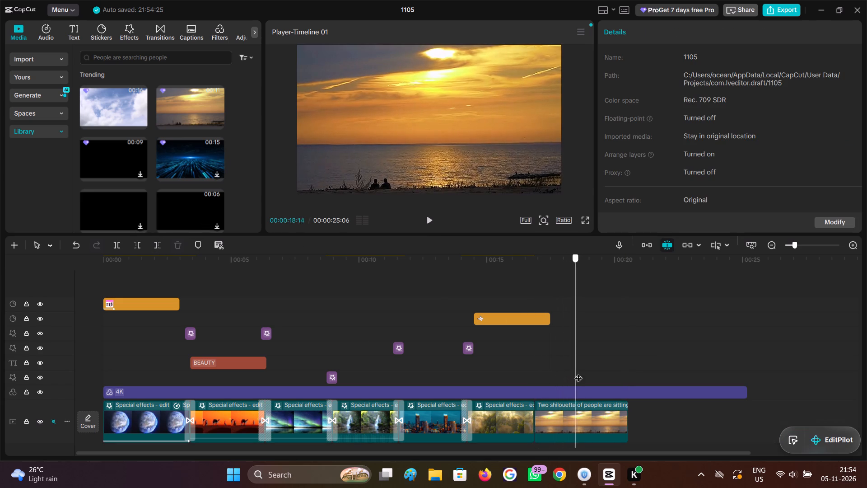
drag(578, 372, 573, 384)
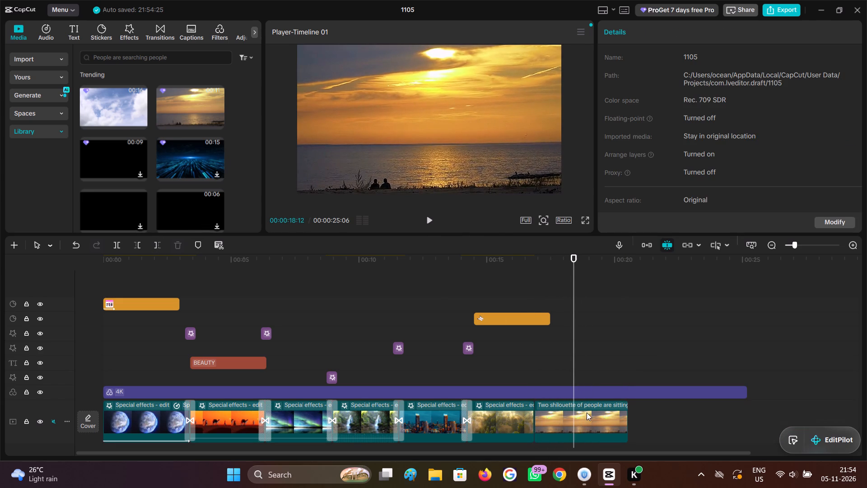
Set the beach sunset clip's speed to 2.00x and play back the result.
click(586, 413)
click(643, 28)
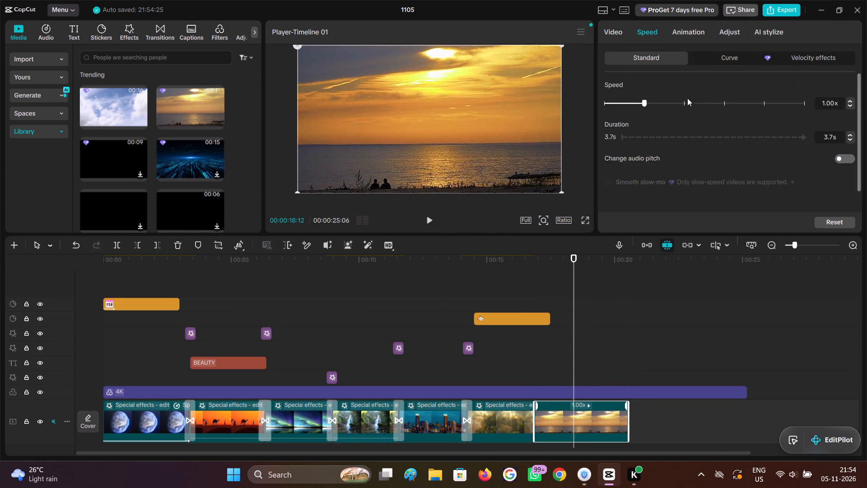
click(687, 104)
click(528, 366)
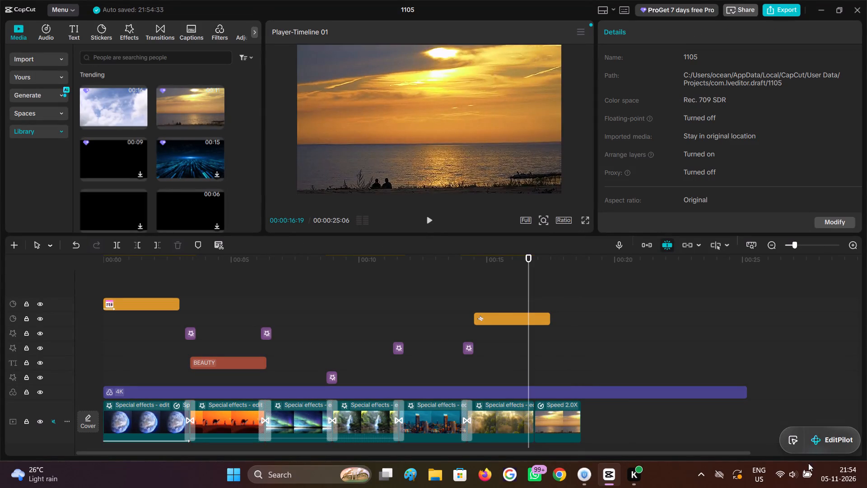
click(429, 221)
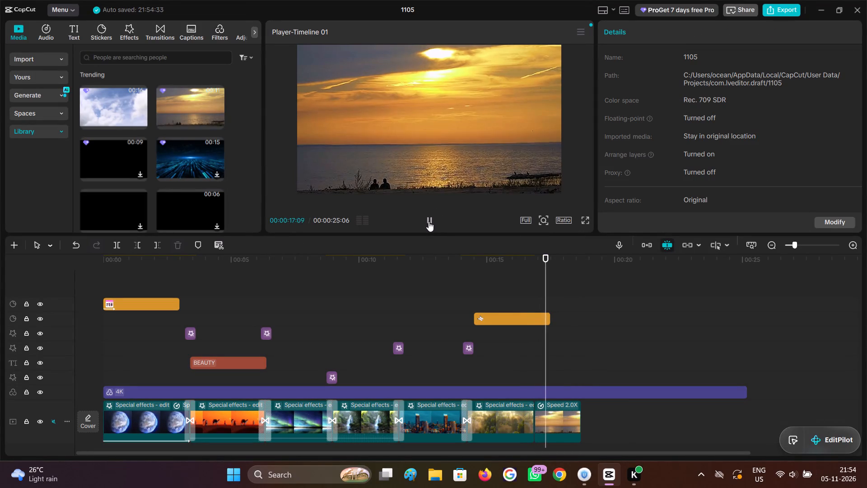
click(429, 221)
Extend the end of the beach sunset clip so that it runs for about 5.3 s.
click(563, 418)
drag(584, 418, 667, 418)
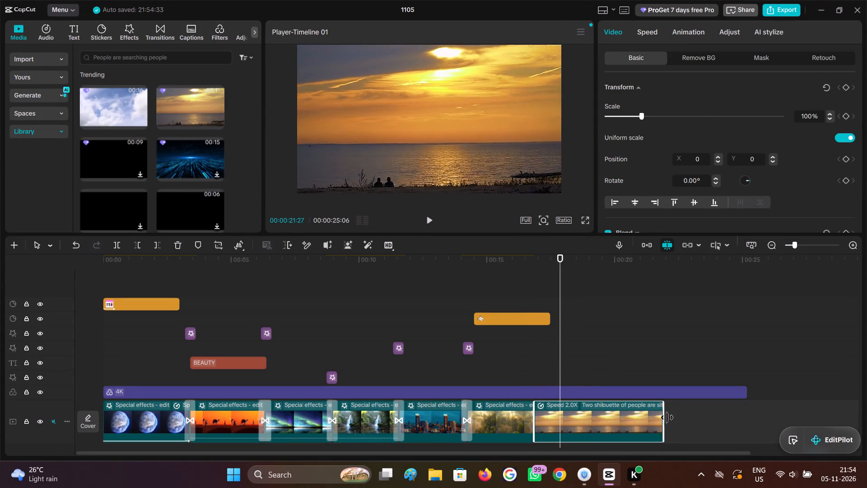
drag(667, 418, 683, 417)
Set the beach sunset clip's speed to 5.00x.
click(651, 38)
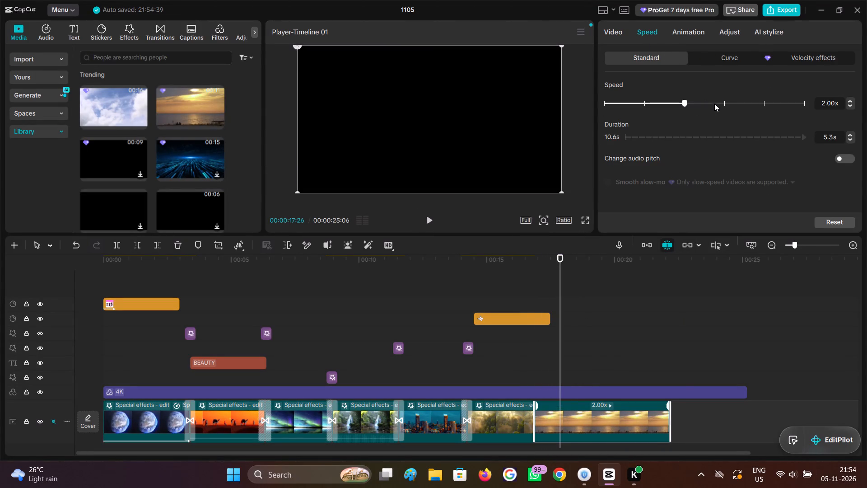
click(723, 106)
Play and scrub through the sped-up beach sunset clip from its start to check its pace.
click(533, 365)
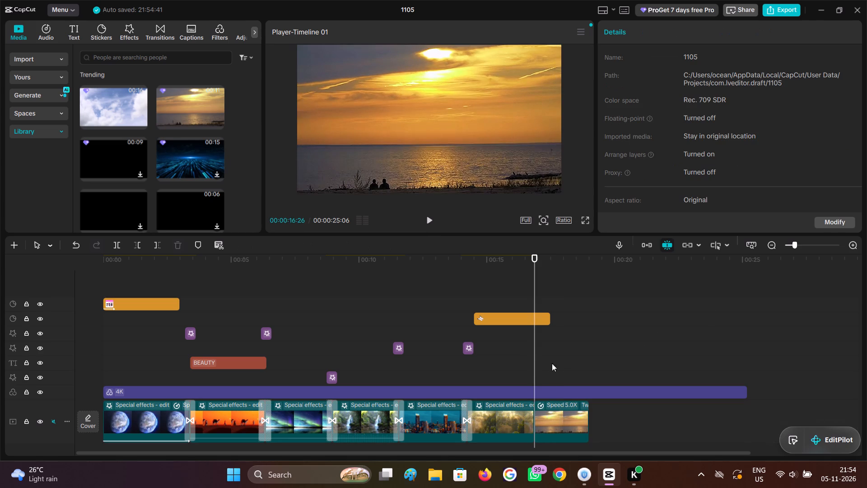
click(433, 221)
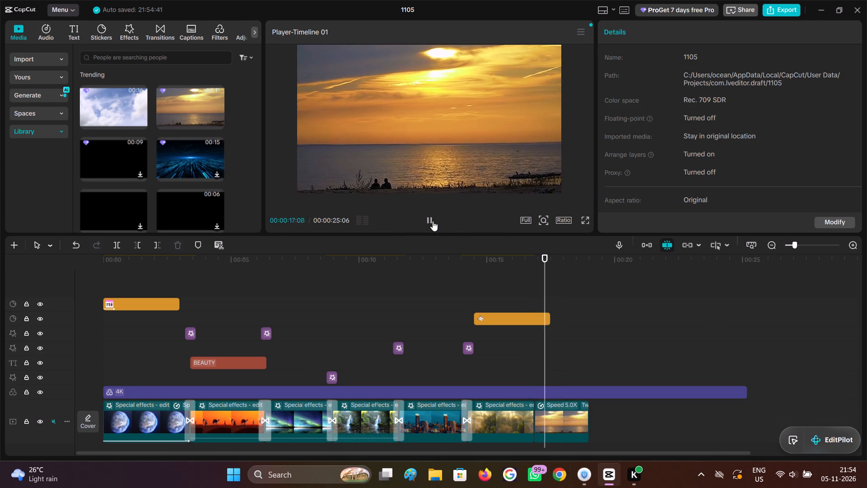
click(433, 221)
click(433, 221)
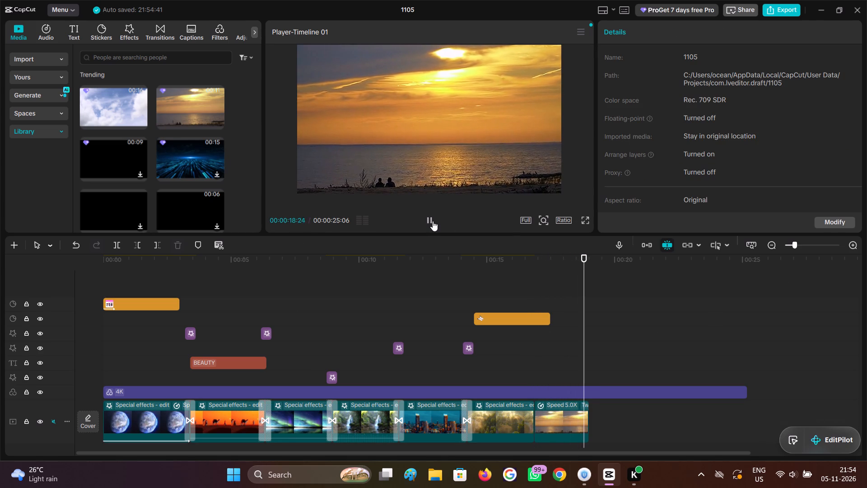
click(433, 221)
click(533, 357)
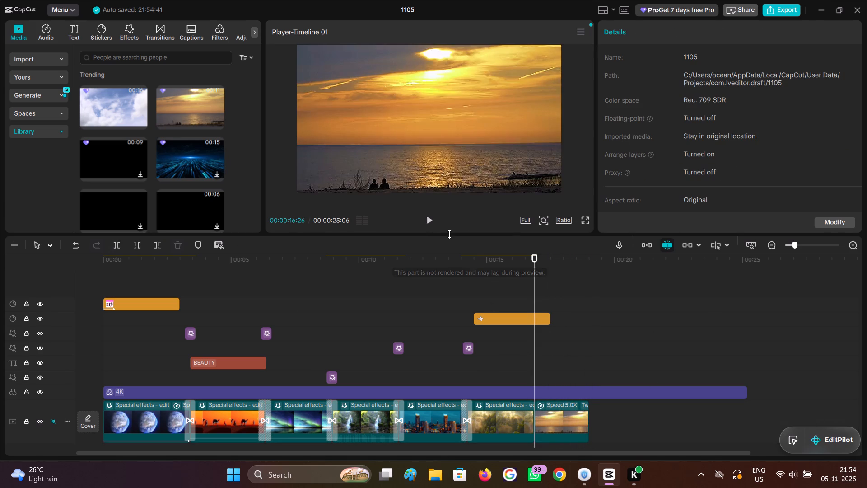
click(433, 227)
click(430, 223)
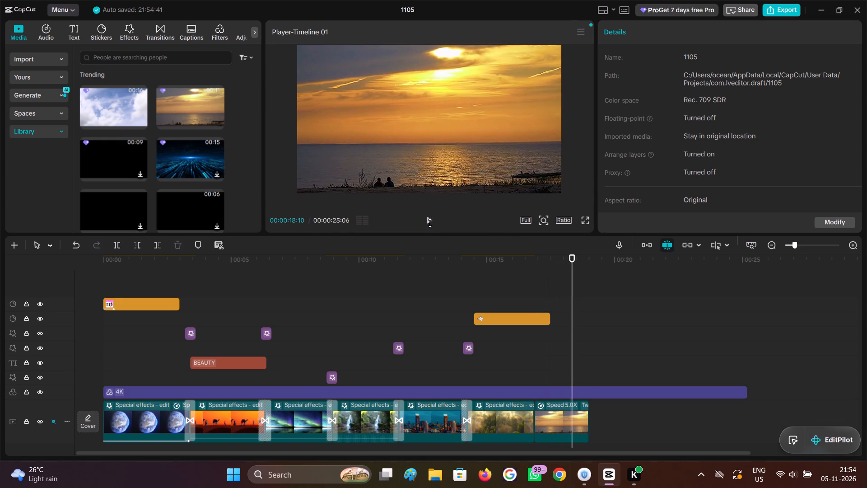
click(545, 375)
drag(542, 370, 580, 389)
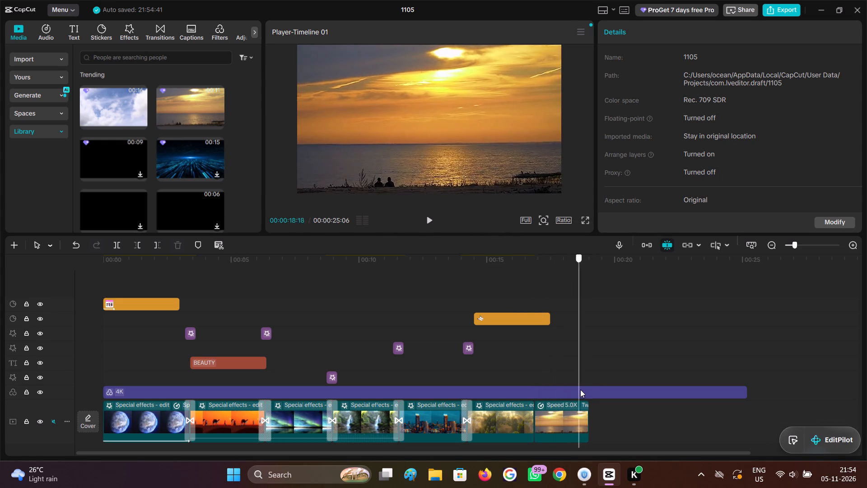
drag(580, 389, 564, 393)
Download Beach Wave, Cross Prism and Fire Wipe from the Trending transitions, and apply Beach Wave between the summer landscape and beach sunset clips.
click(566, 405)
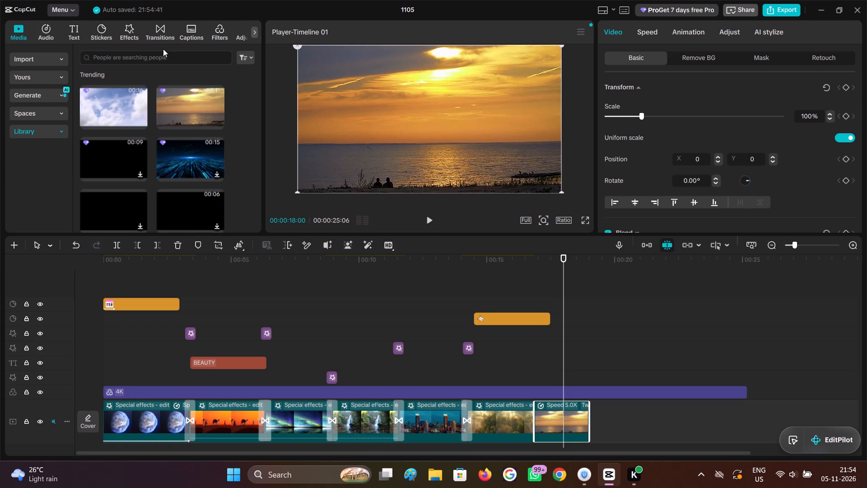
click(158, 35)
click(111, 98)
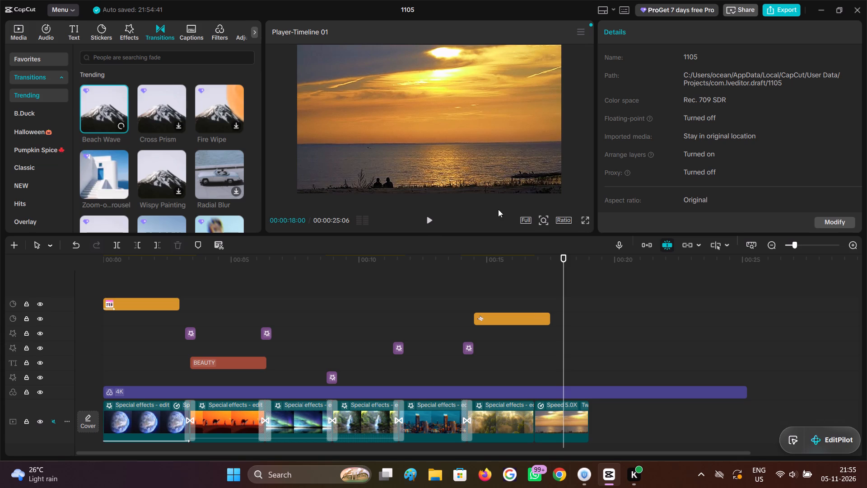
drag(562, 365, 535, 369)
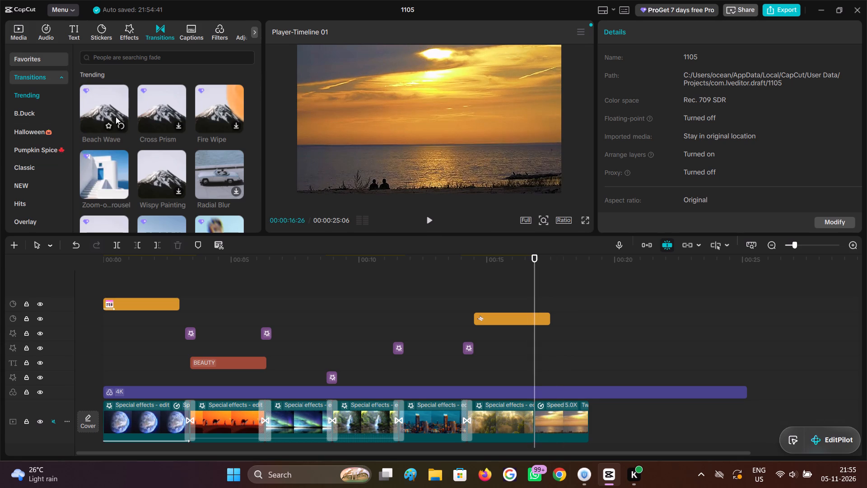
click(175, 108)
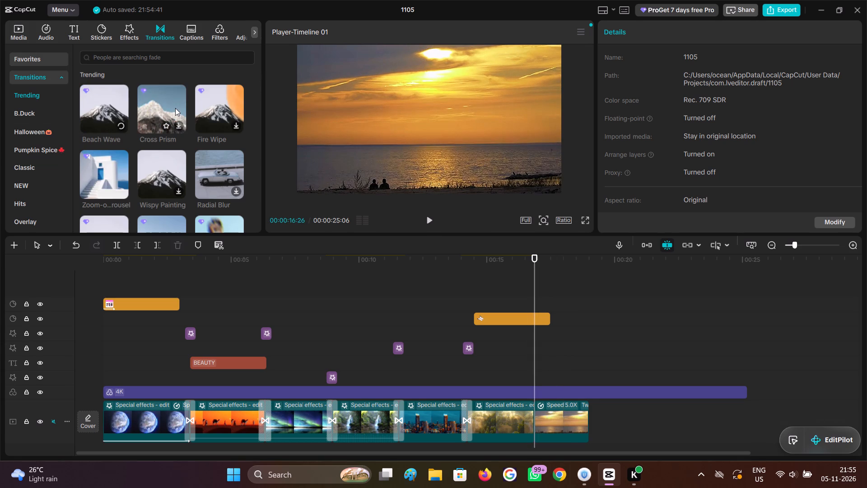
click(224, 102)
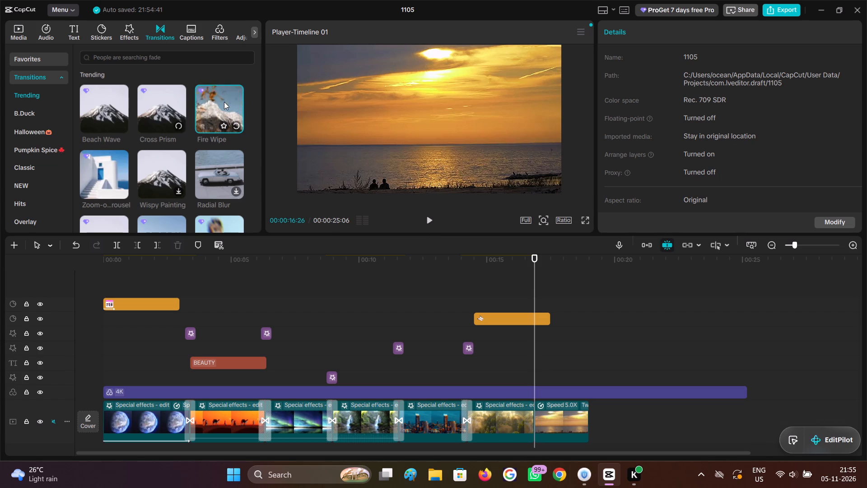
click(85, 107)
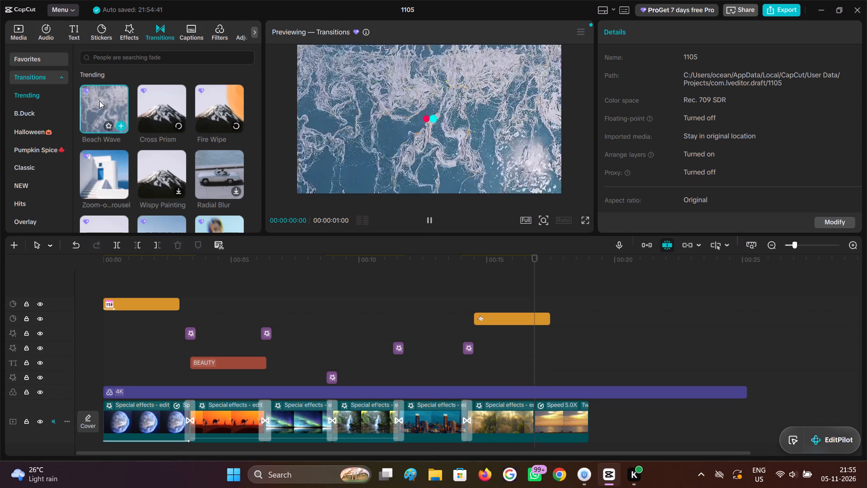
drag(99, 101, 501, 433)
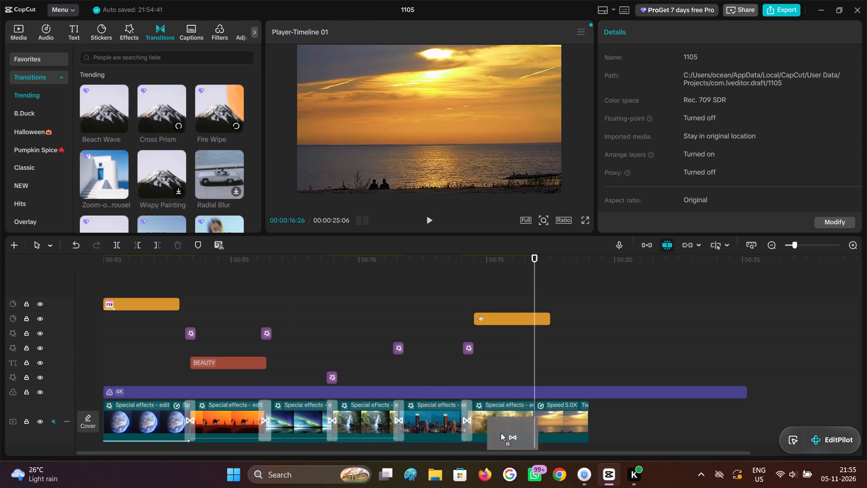
drag(501, 433, 503, 424)
Play the montage from 00:00:15:05 through the Beach Wave transition into the beach sunset clip.
click(489, 266)
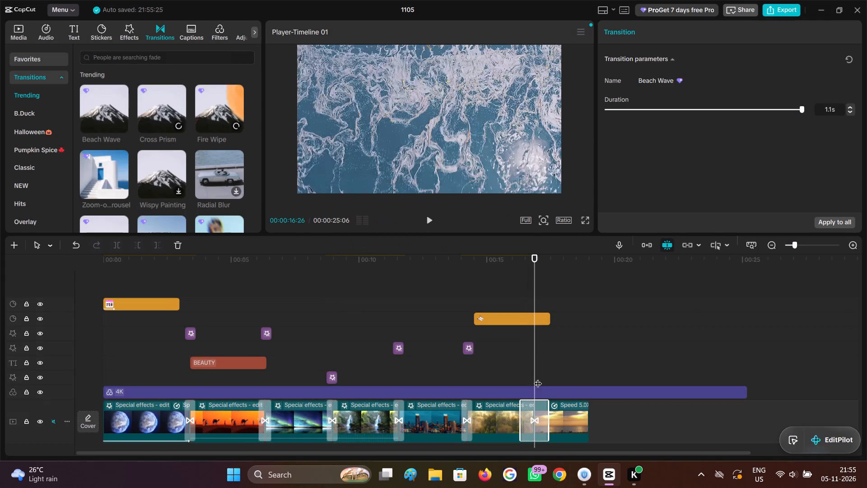
click(491, 373)
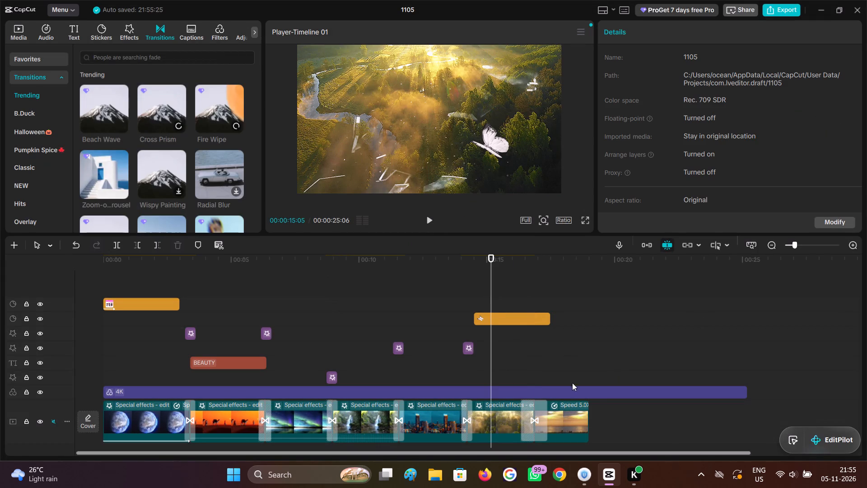
click(428, 223)
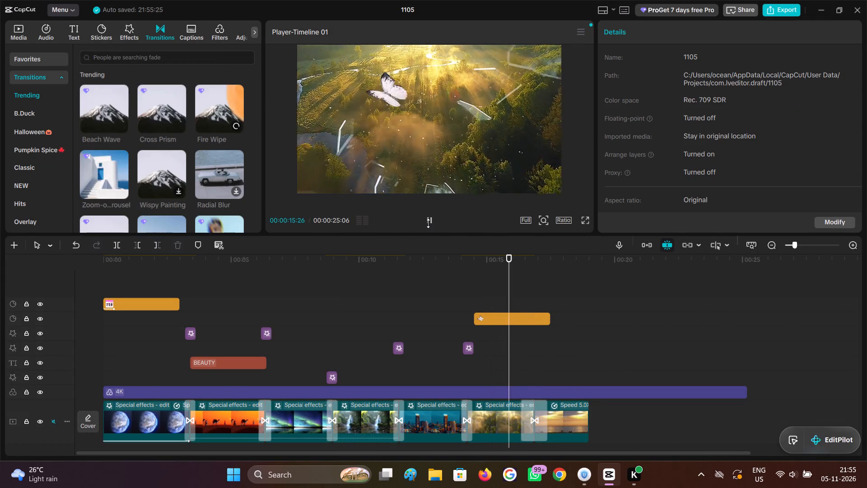
click(428, 223)
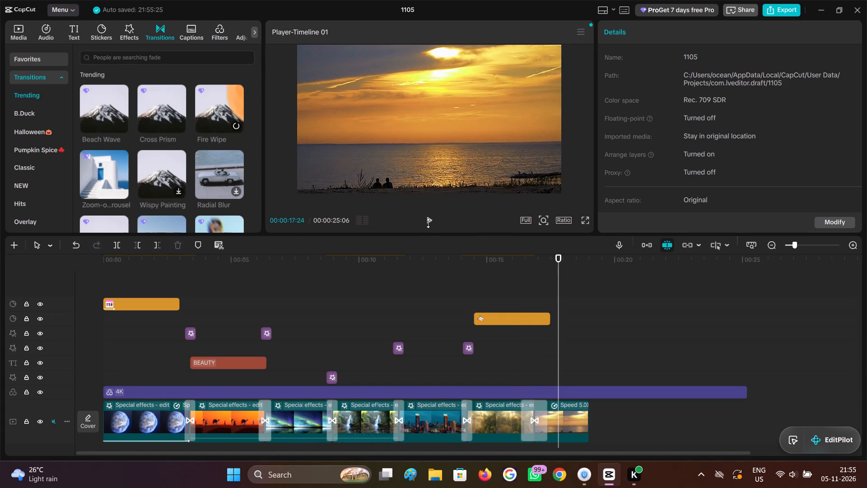
Apply the Zoom 2 entrance animation to the beach sunset clip with a duration of 2.7 s.
click(575, 412)
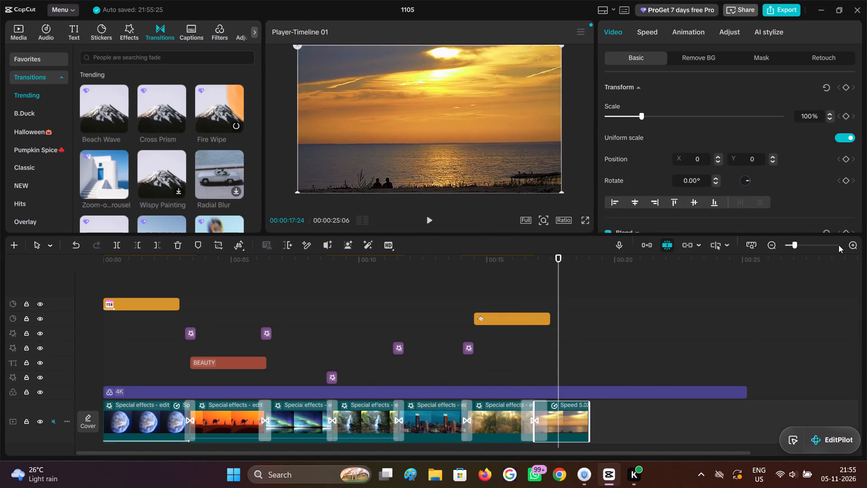
double_click(852, 244)
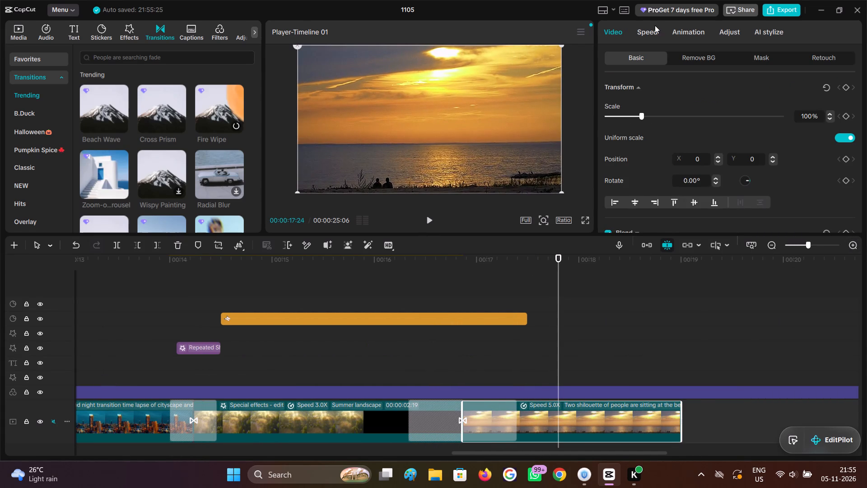
click(673, 31)
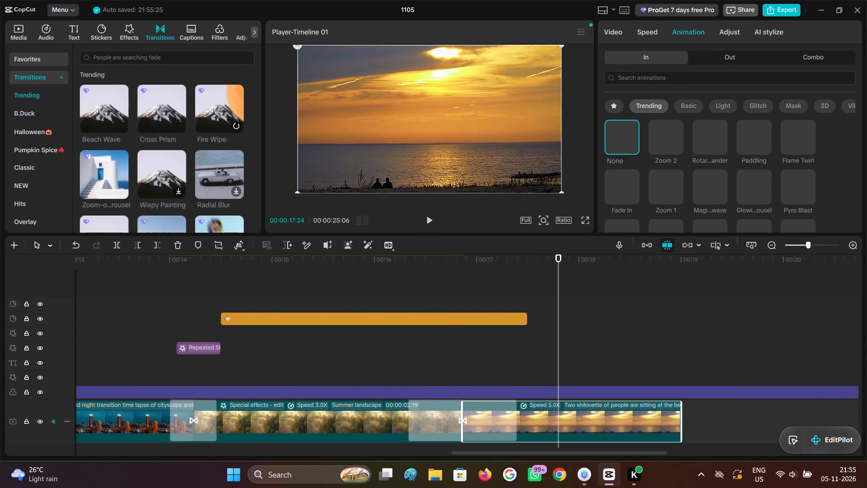
click(660, 134)
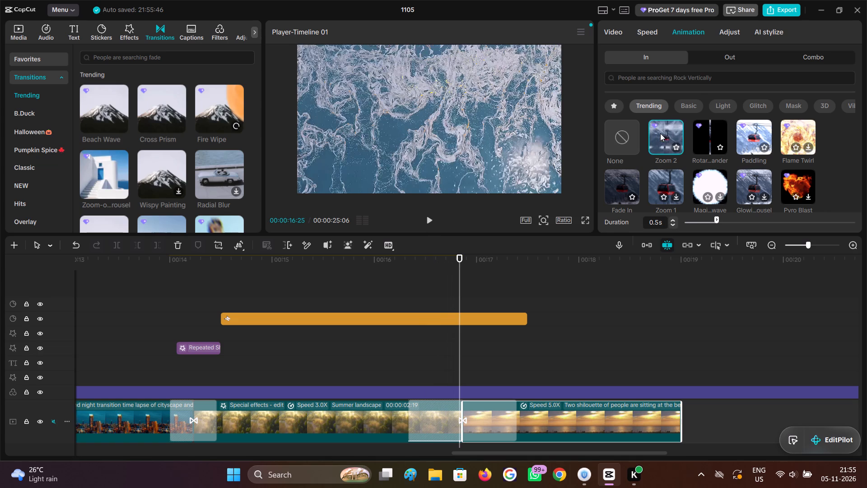
click(785, 221)
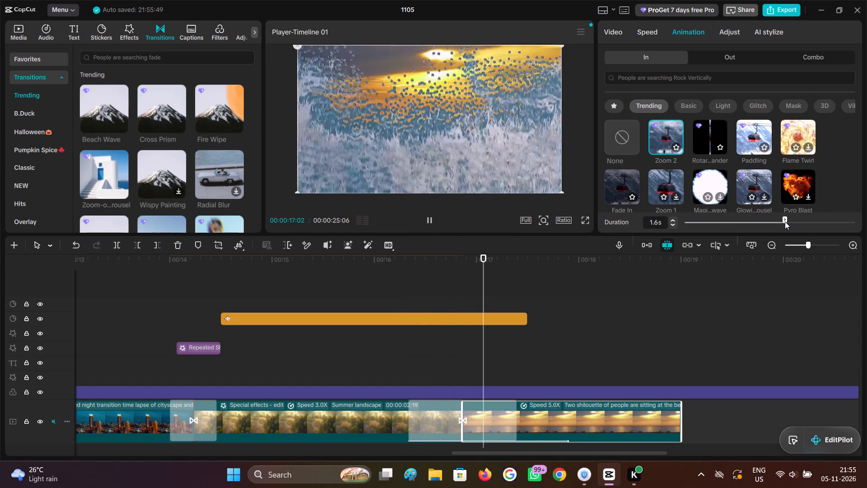
drag(787, 221, 859, 222)
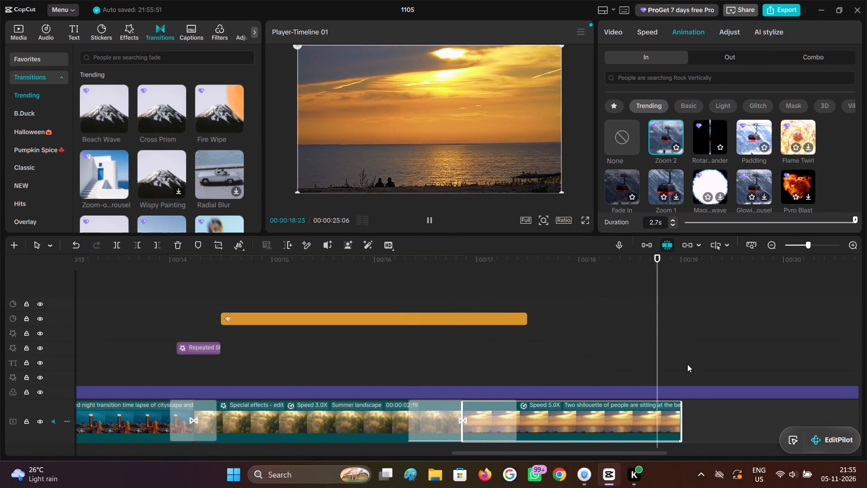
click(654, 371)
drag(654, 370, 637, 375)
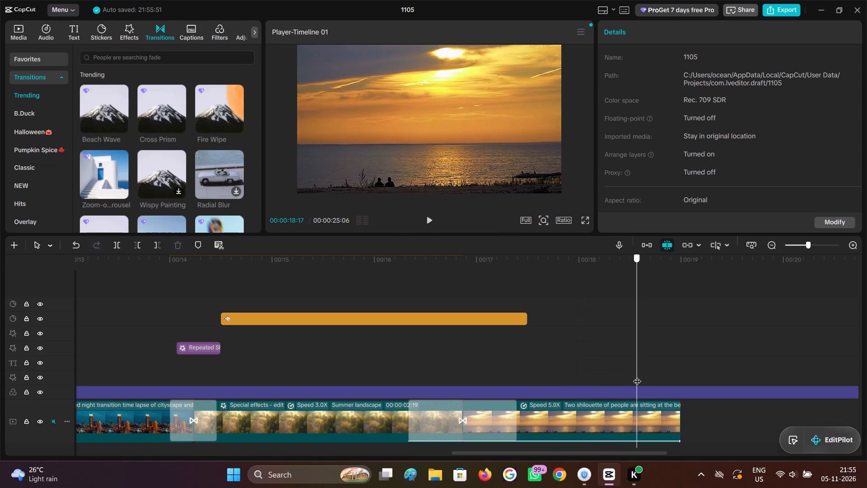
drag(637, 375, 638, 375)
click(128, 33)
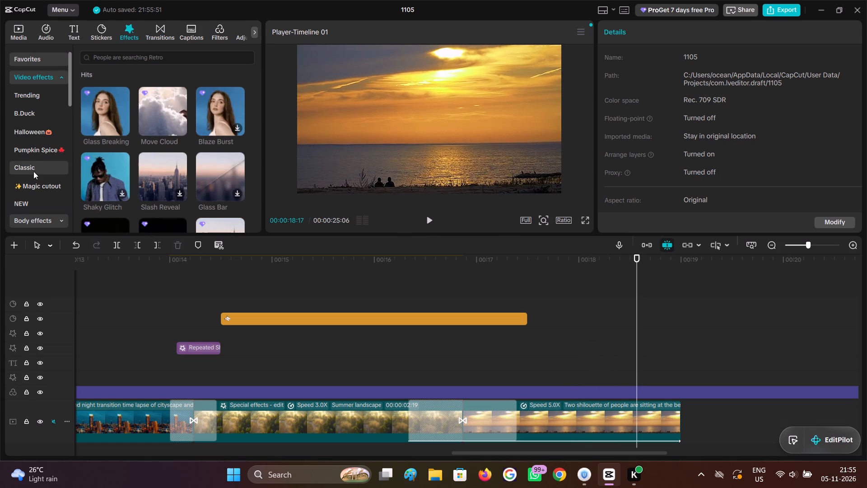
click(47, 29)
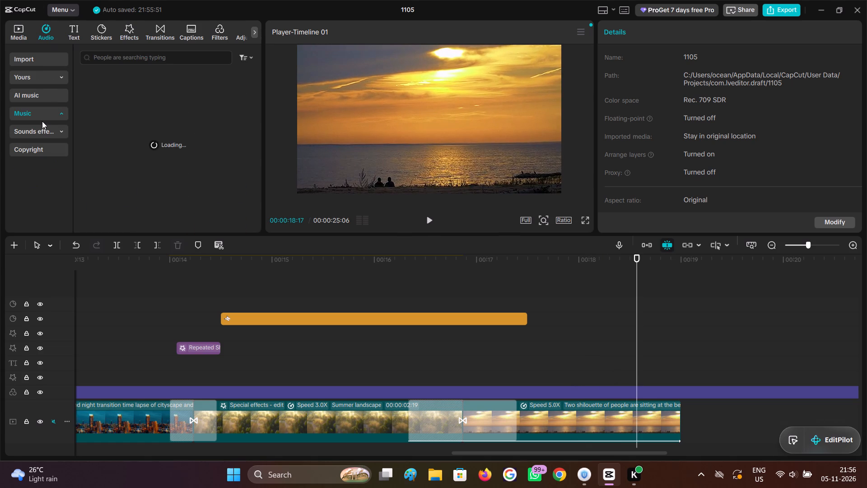
Preview the rocky coast and Rapeseed field stock videos from the library, and add Rapeseed field at the end of the main track.
click(20, 31)
scroll(174, 169, down, 1)
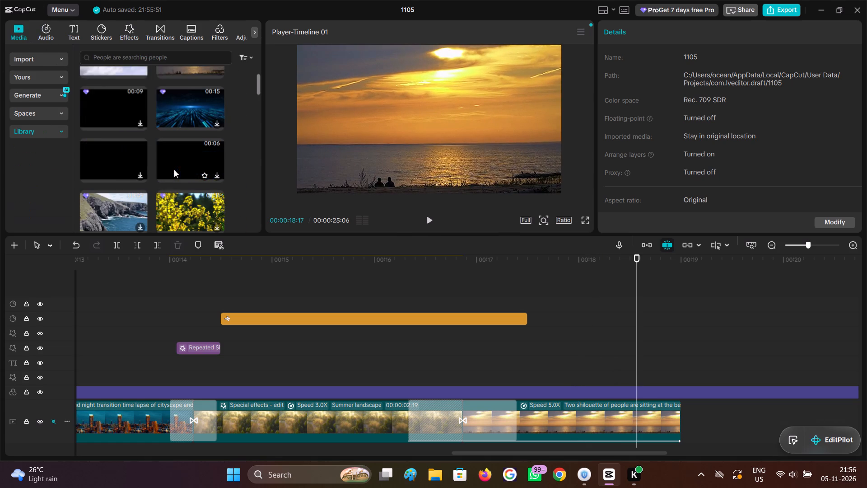
scroll(174, 169, down, 1)
click(186, 160)
click(106, 163)
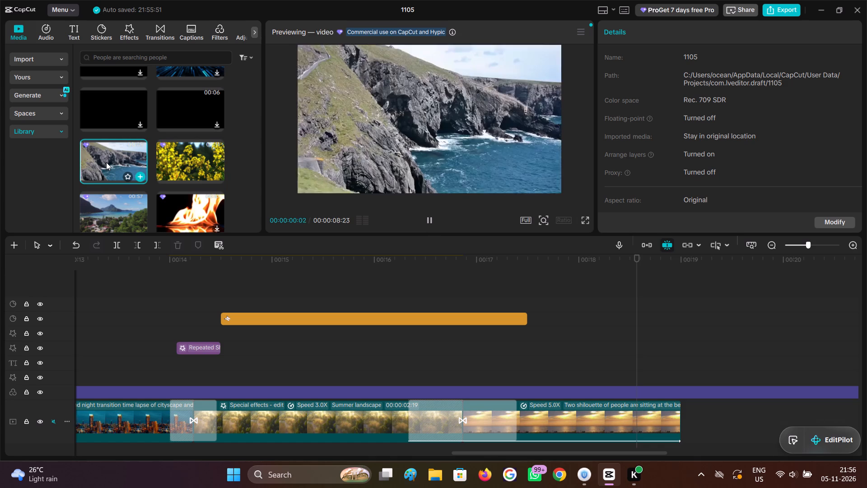
click(186, 161)
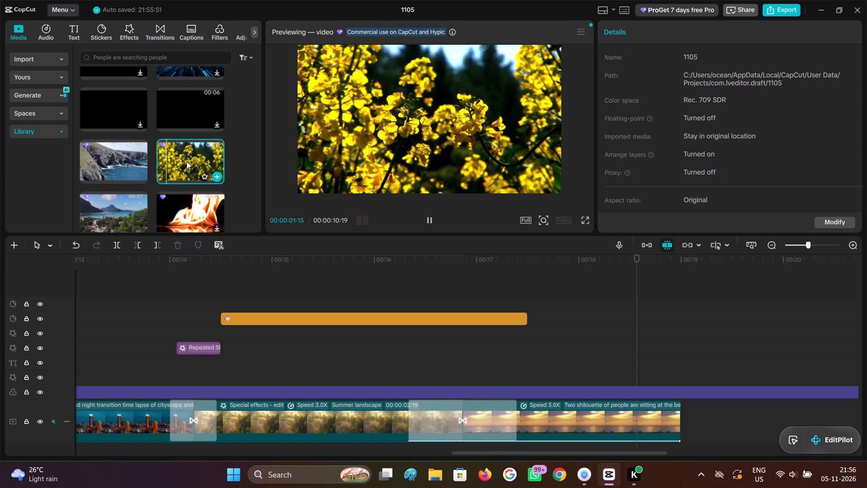
drag(191, 153, 691, 422)
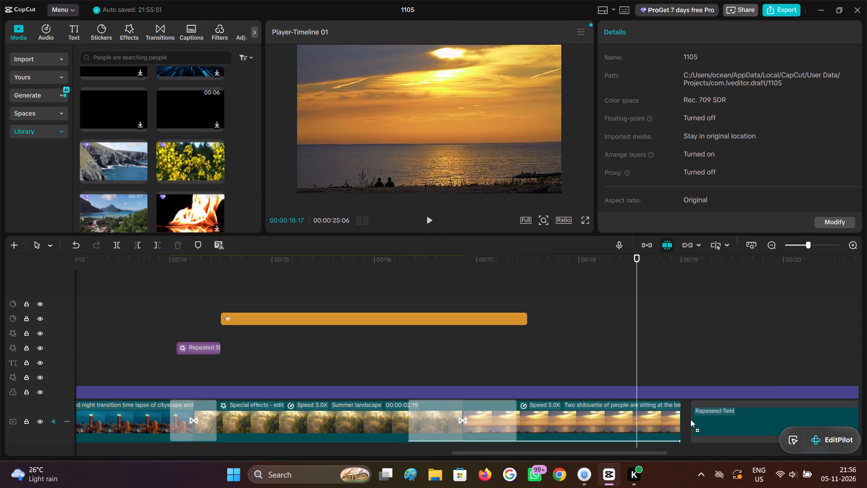
drag(737, 418, 727, 421)
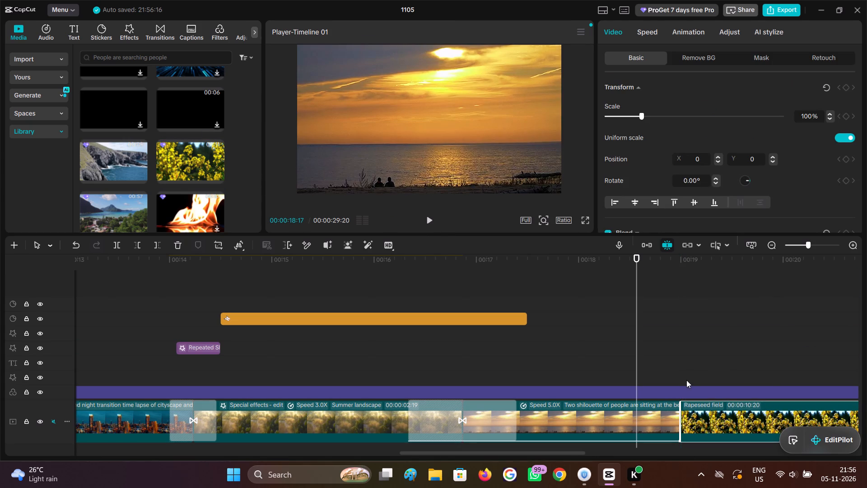
Scrub from the end of the beach sunset clip into the Rapeseed field clip and stop at 00:00:20:04.
click(683, 377)
drag(683, 376, 378, 383)
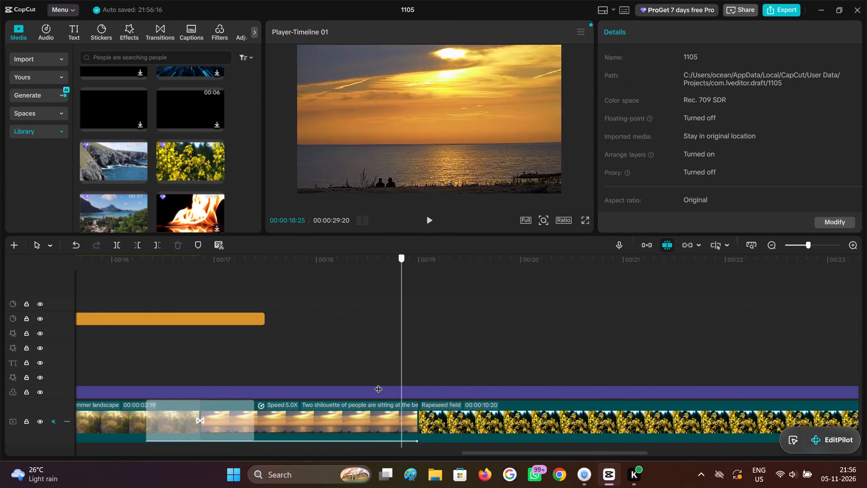
drag(378, 383, 444, 389)
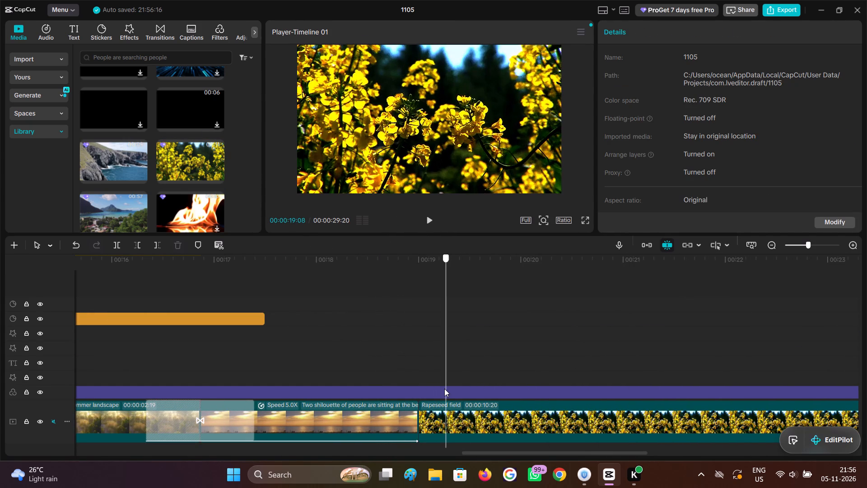
drag(444, 389, 535, 389)
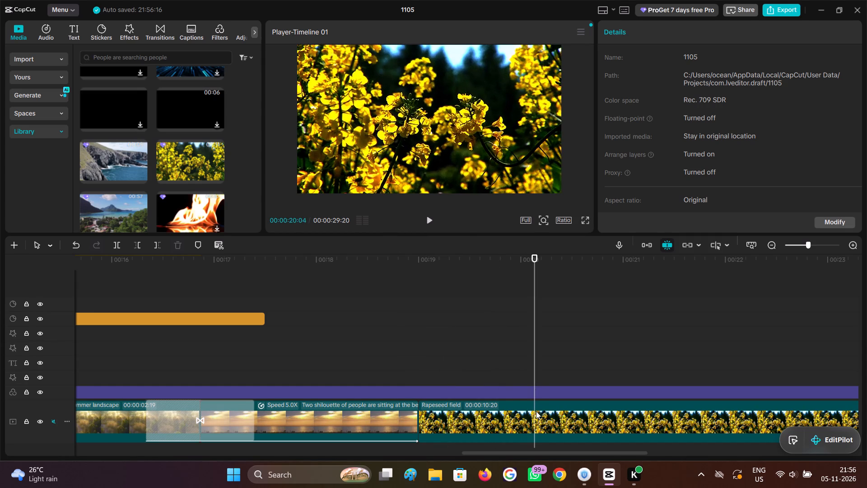
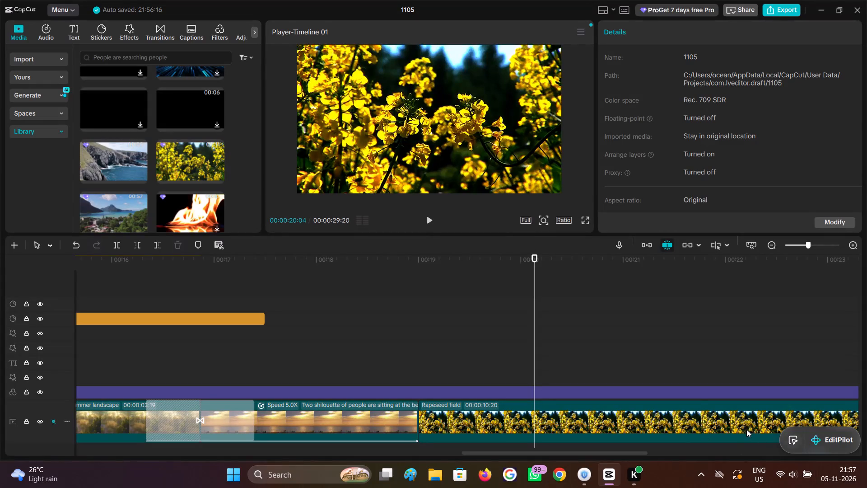
Play the montage from 00:00:18:22 across the cut from the beach sunset clip into the Rapeseed field clip.
click(484, 346)
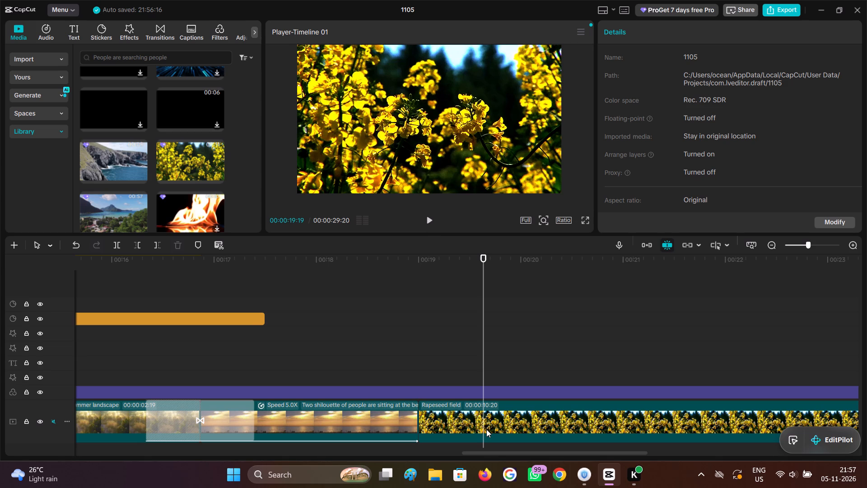
click(390, 365)
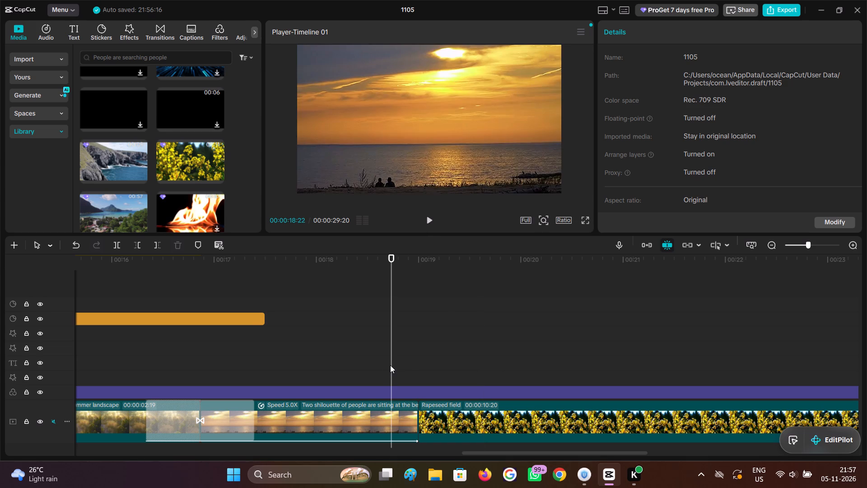
key(space)
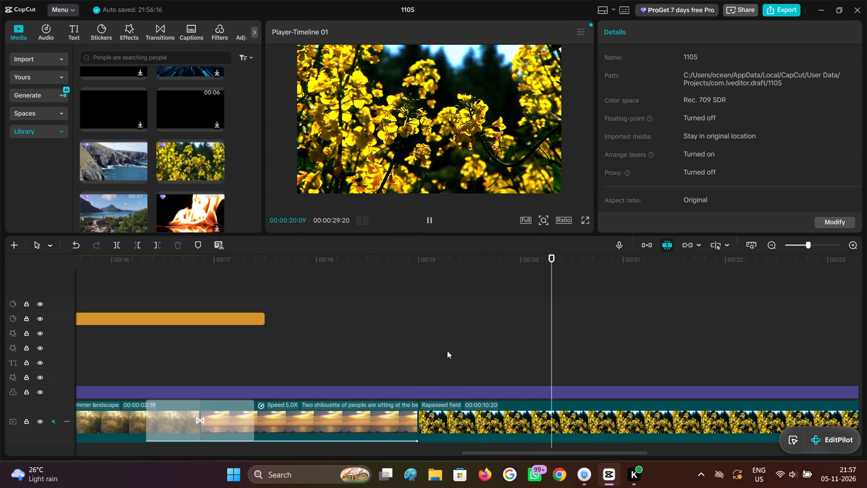
ctrl+scroll(448, 351, down, 10)
ctrl+scroll(484, 364, down, 14)
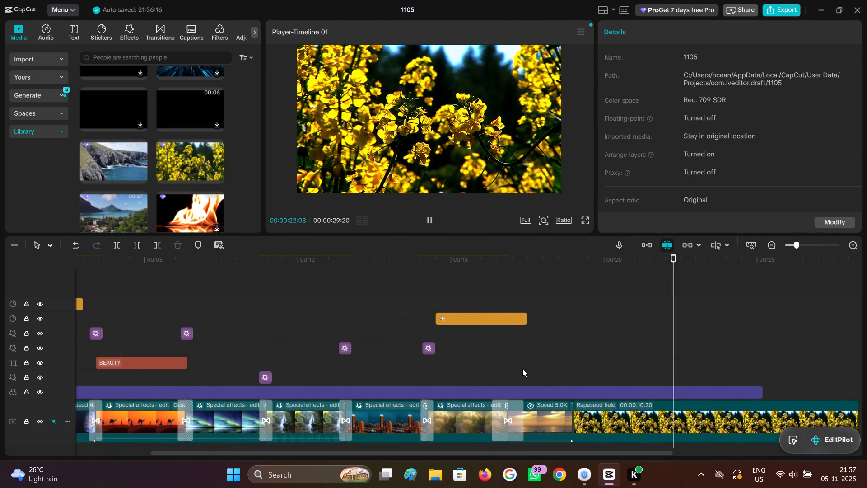
key(space)
Place the playhead at 00:00:19:28 near the start of the Rapeseed field clip and select the 4K filter above the main track.
click(551, 371)
click(556, 370)
click(606, 367)
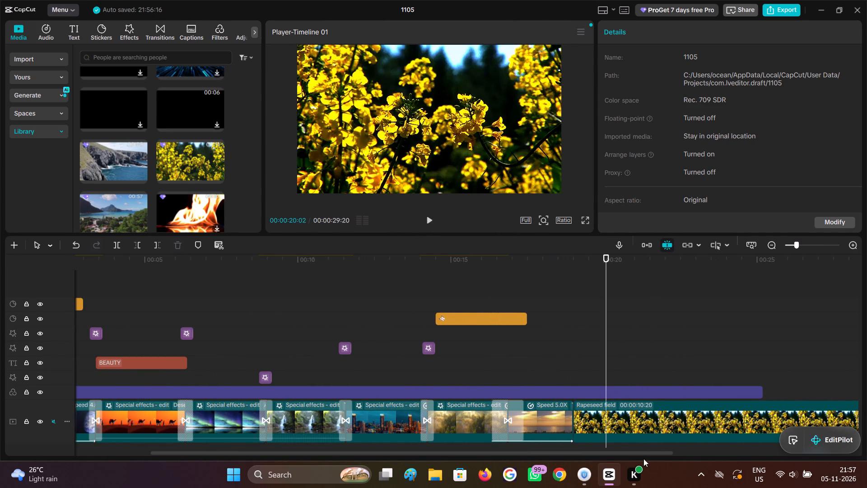
click(646, 371)
drag(646, 371, 608, 392)
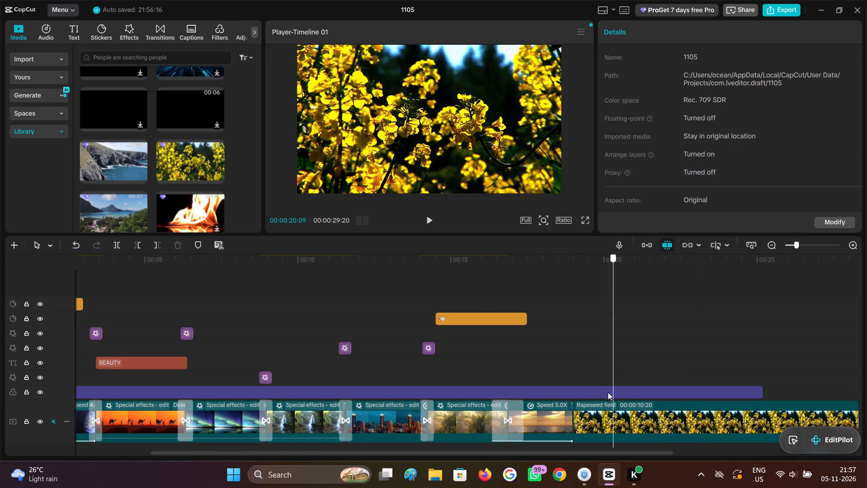
drag(608, 392, 601, 392)
click(601, 392)
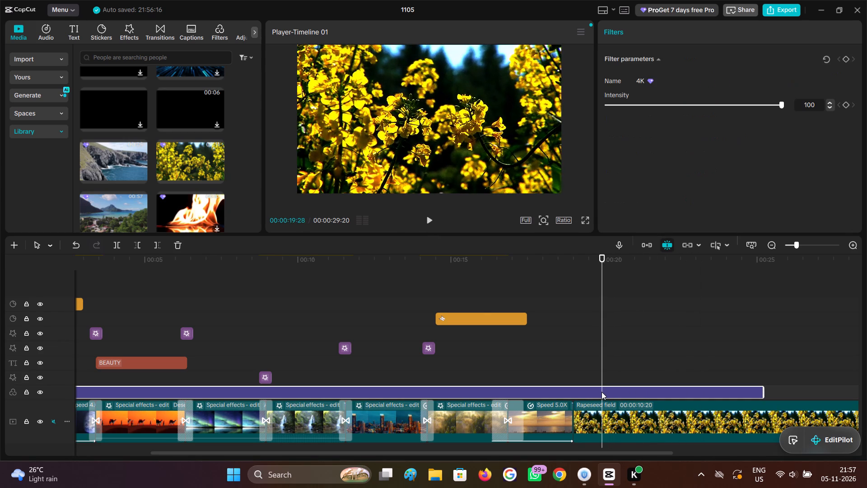
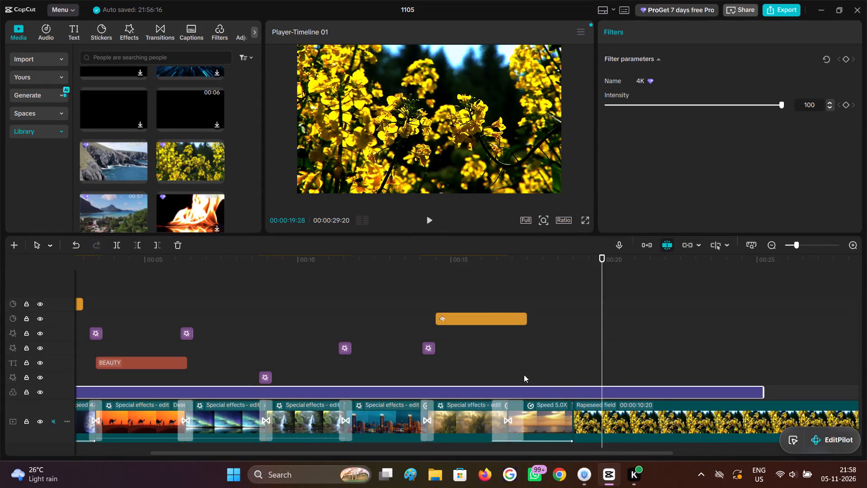
Trim the end of the Rapeseed field clip to 00:00:25:06, where the 4K filter ends.
click(593, 364)
drag(588, 363, 576, 360)
double_click(576, 360)
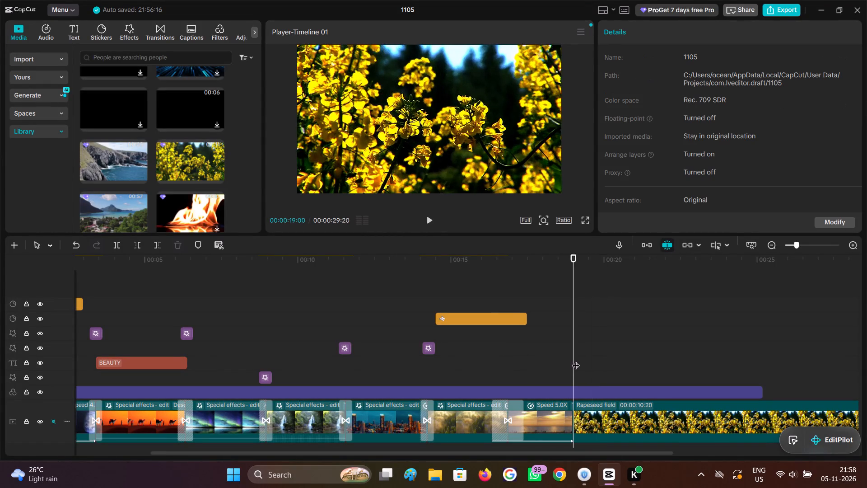
click(773, 250)
drag(395, 367, 406, 371)
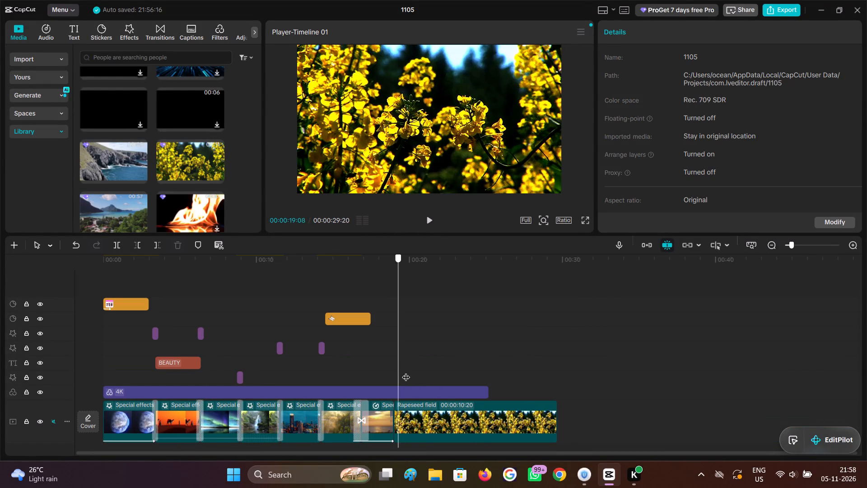
drag(406, 371, 486, 382)
click(480, 413)
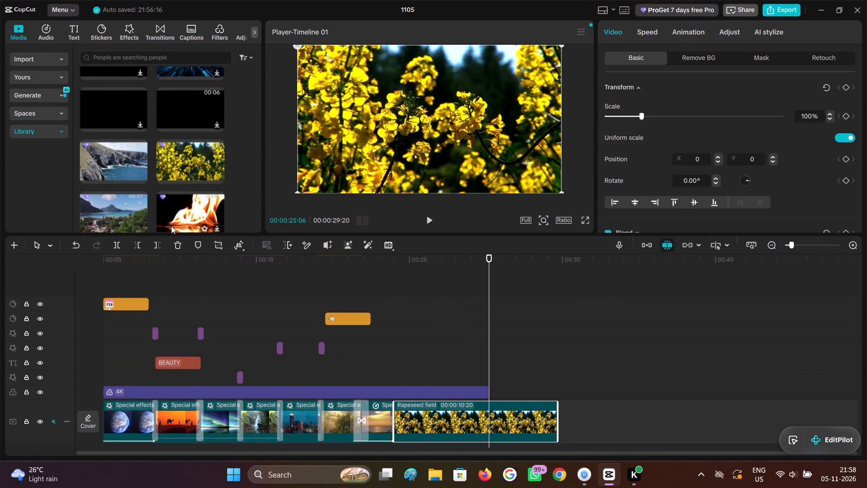
click(157, 244)
Set the trimmed Rapeseed field clip's speed to 2.00x and play it back from near its start.
click(406, 358)
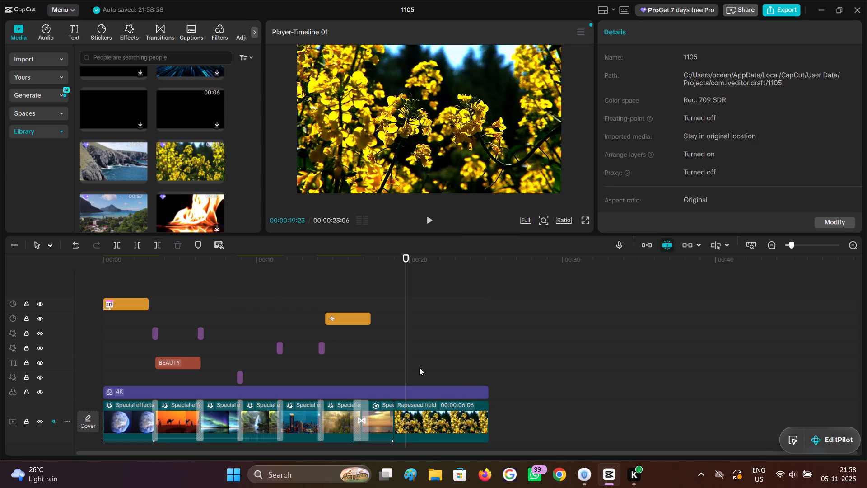
click(453, 415)
click(660, 33)
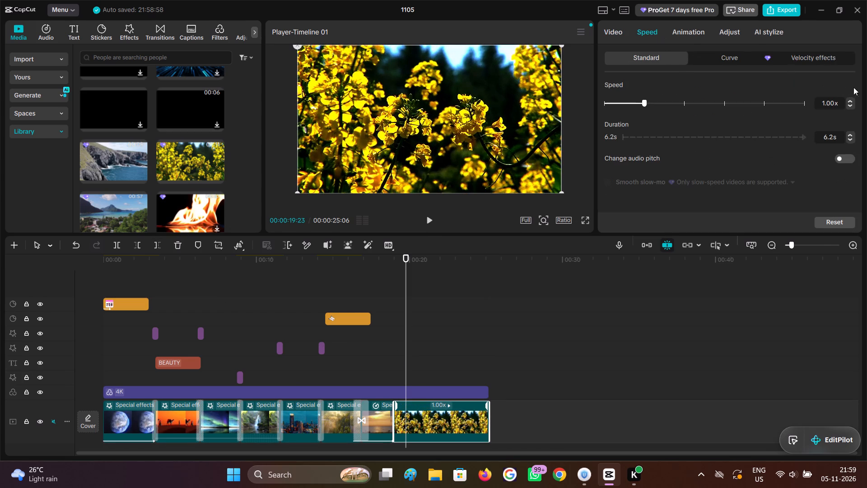
click(685, 105)
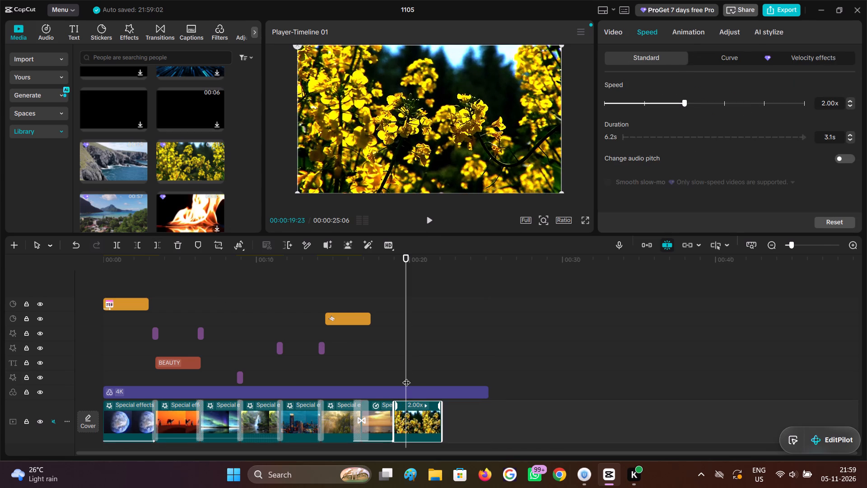
click(406, 369)
drag(405, 369, 396, 368)
click(432, 225)
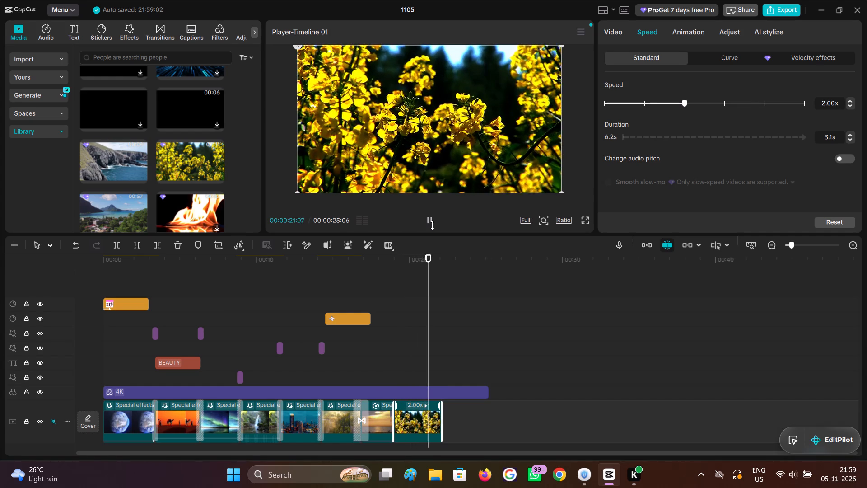
click(432, 225)
Preview trending transitions including Fire Wipe, Cross Prism, the zoom-out carousel, Slice Reveal and Smoky Fire.
click(163, 34)
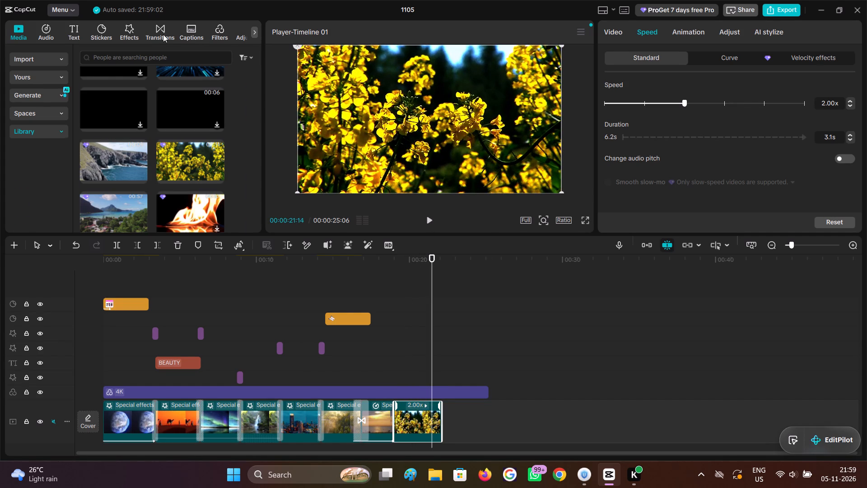
click(203, 109)
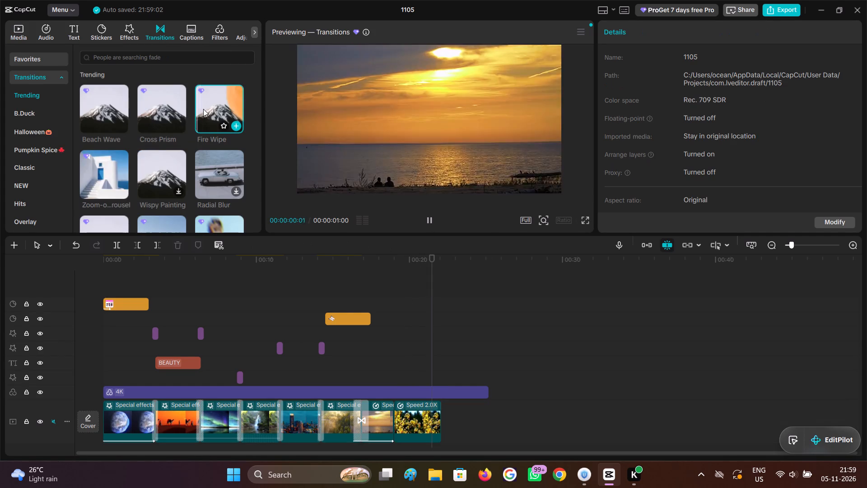
drag(203, 109, 205, 125)
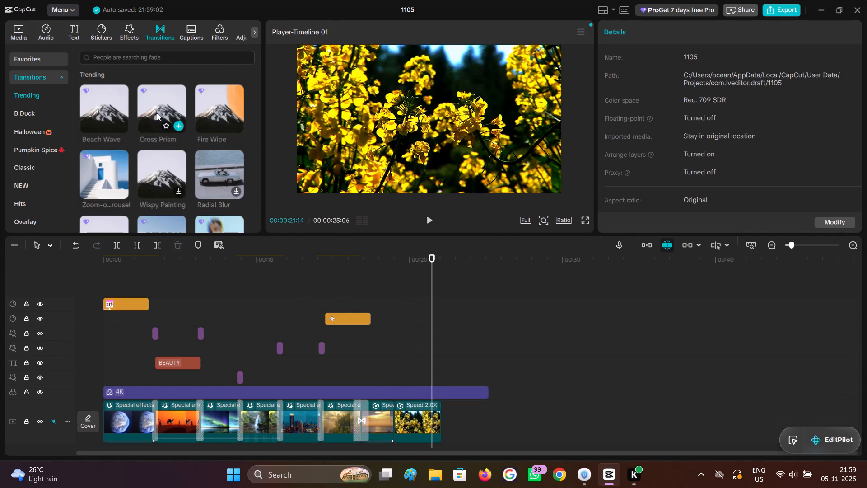
click(157, 113)
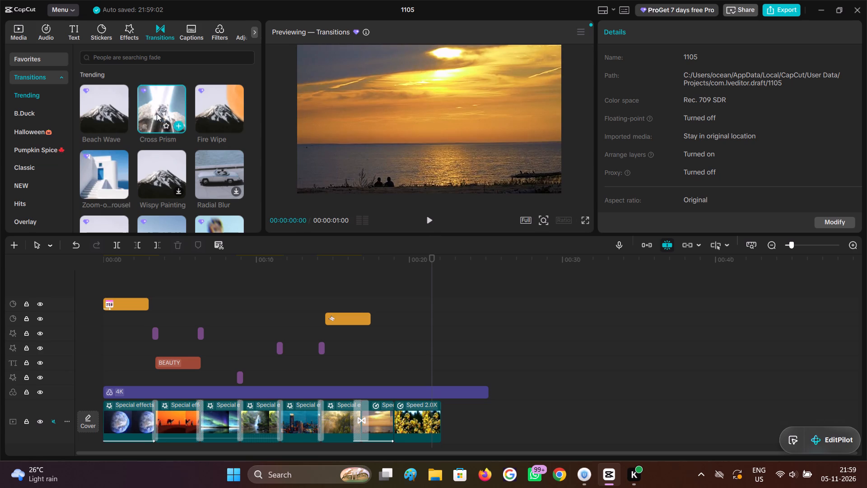
click(97, 164)
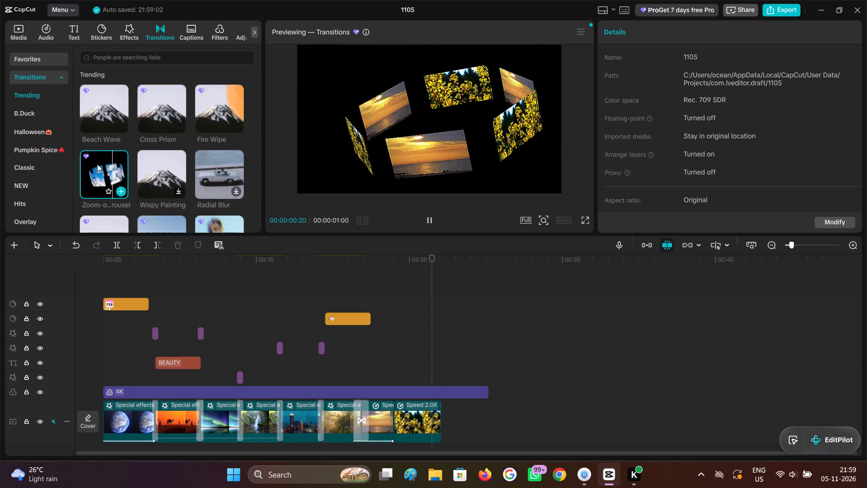
scroll(191, 182, down, 1)
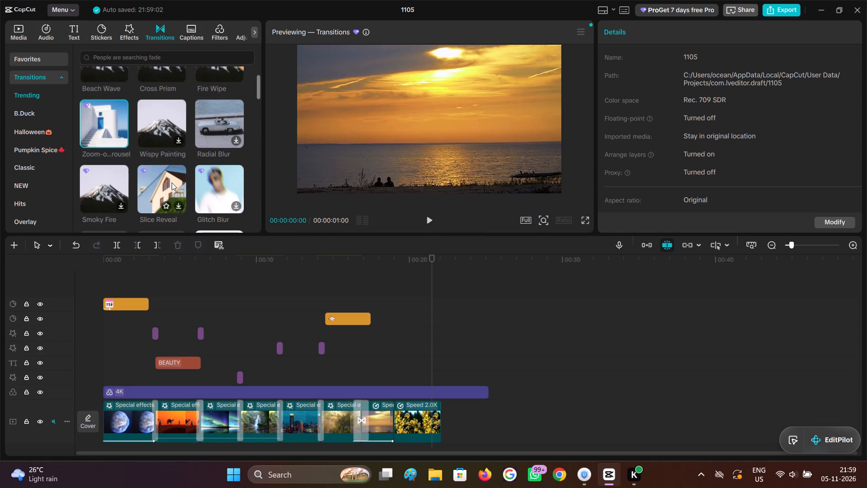
click(171, 182)
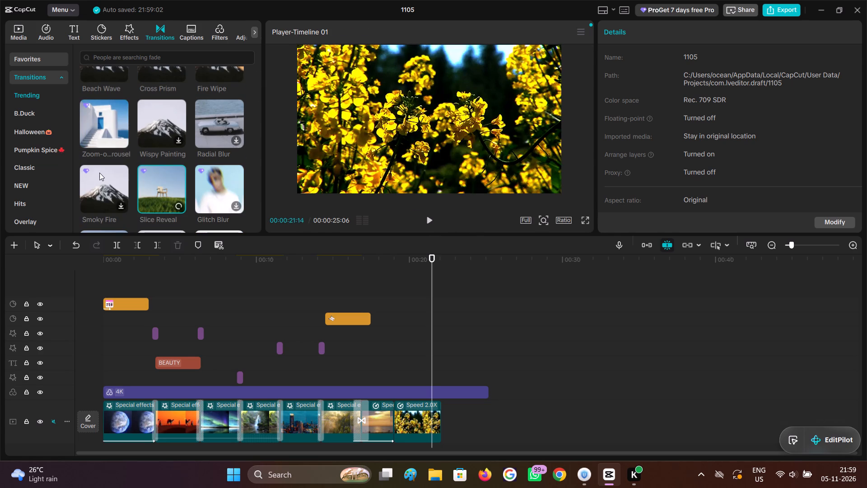
click(100, 173)
scroll(100, 173, down, 2)
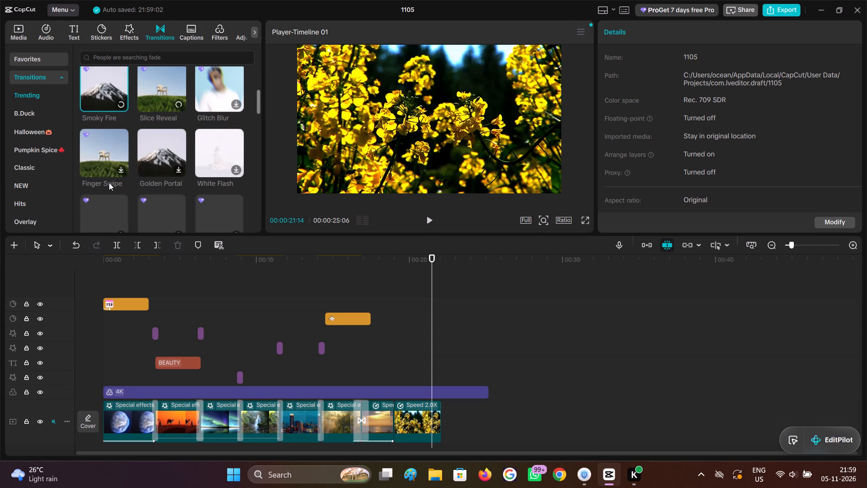
Add the Finger Swipe transition between the beach sunset and Rapeseed field clips and check it at 00:00:19:00.
click(113, 156)
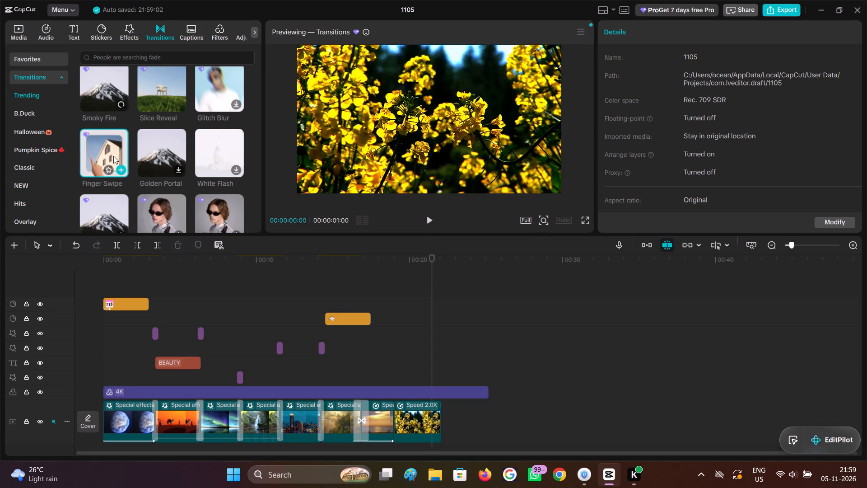
drag(115, 153, 168, 214)
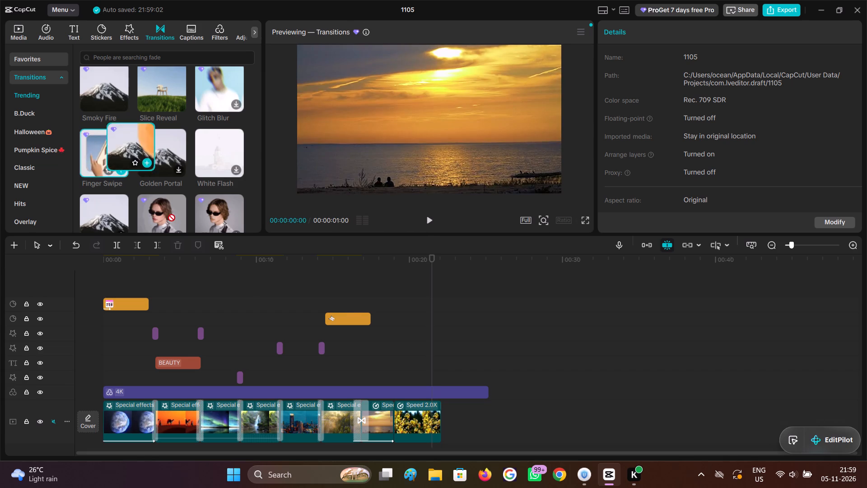
drag(168, 214, 384, 421)
click(387, 372)
drag(387, 372, 395, 376)
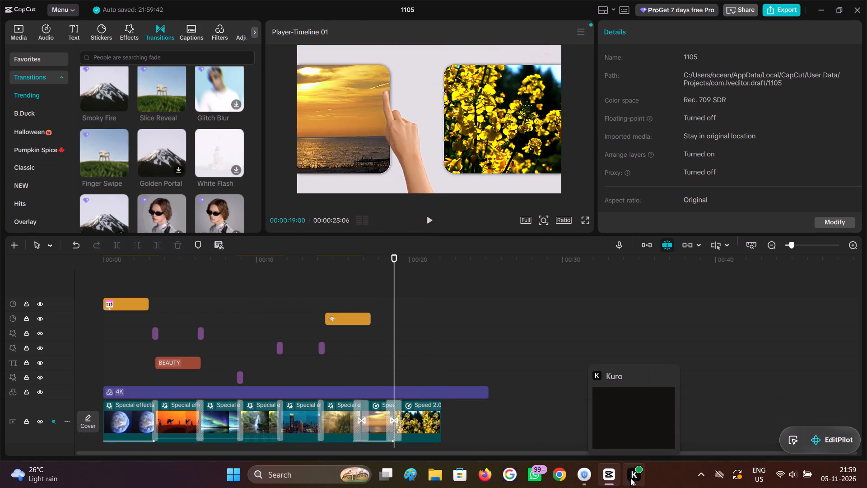
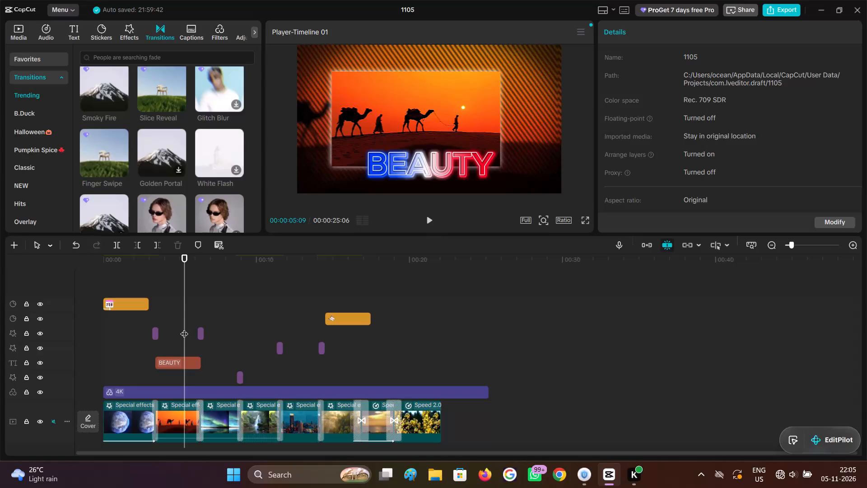
Play back the end of the camel desert clip from 00:00:05:09 and open the BEAUTY title's text settings.
key(space)
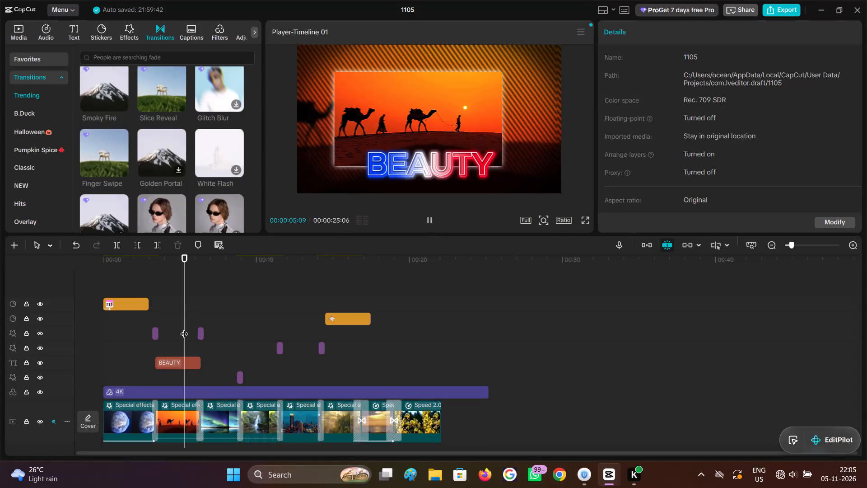
key(space)
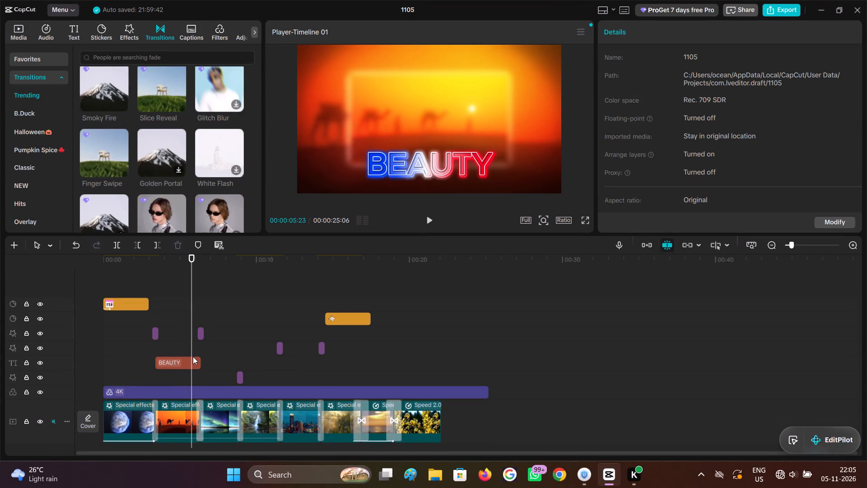
click(178, 371)
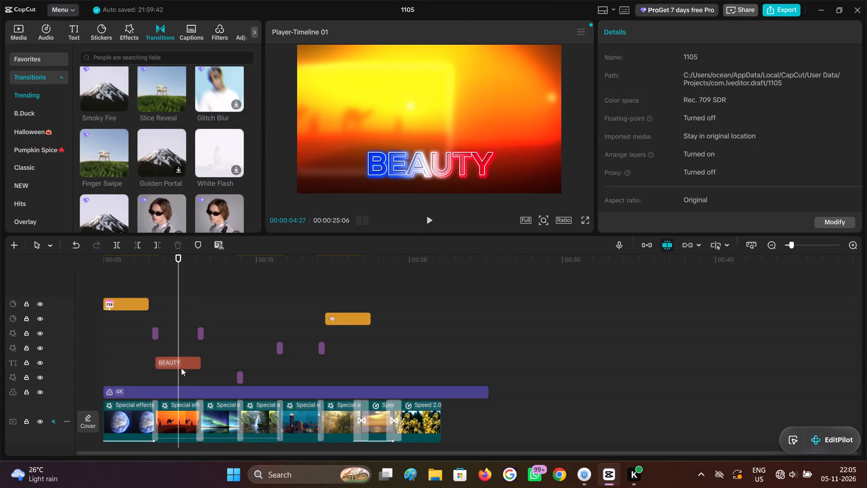
click(187, 362)
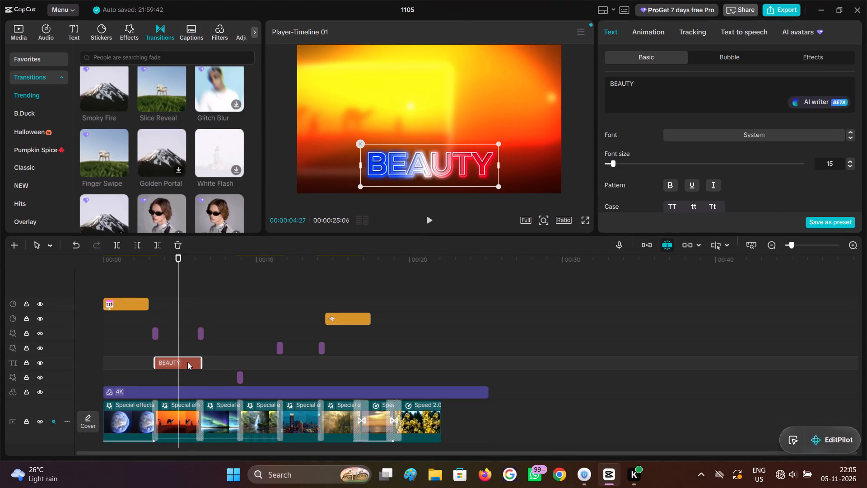